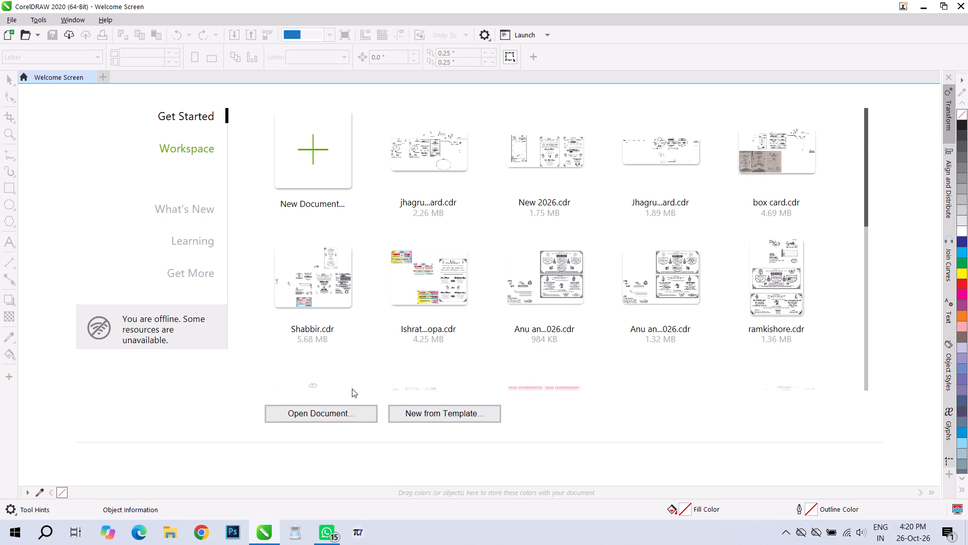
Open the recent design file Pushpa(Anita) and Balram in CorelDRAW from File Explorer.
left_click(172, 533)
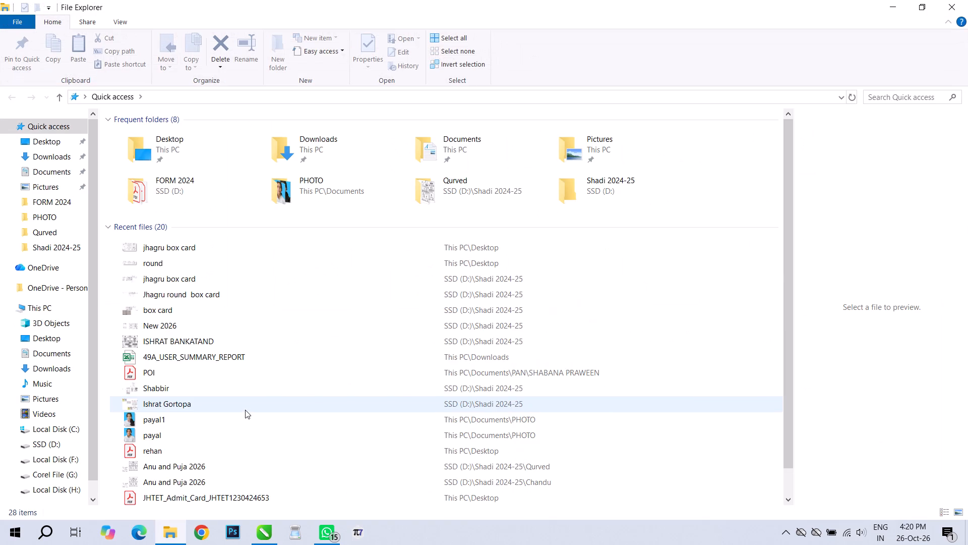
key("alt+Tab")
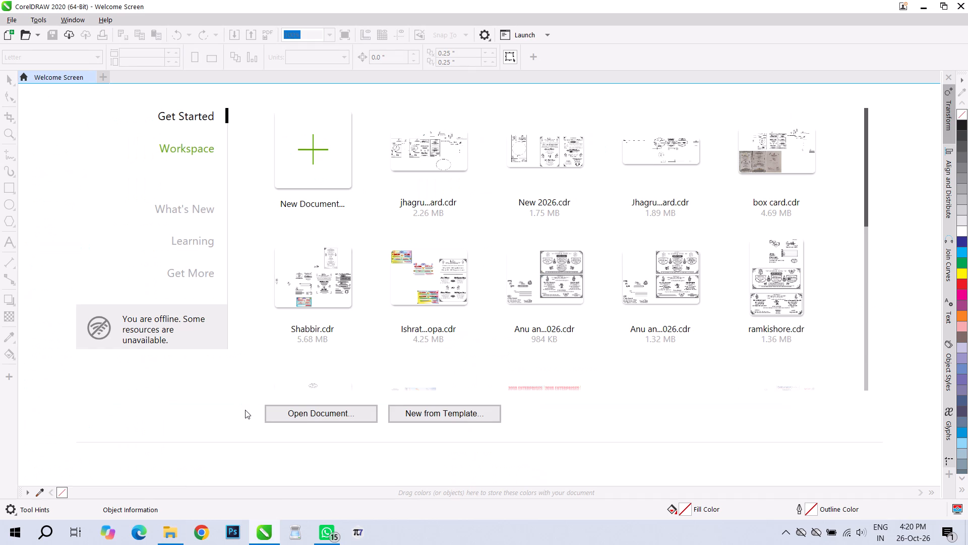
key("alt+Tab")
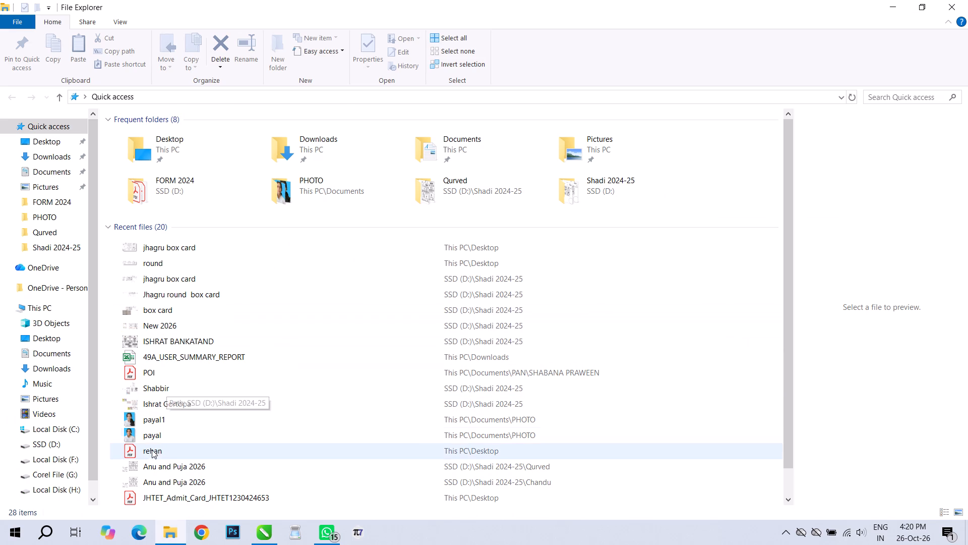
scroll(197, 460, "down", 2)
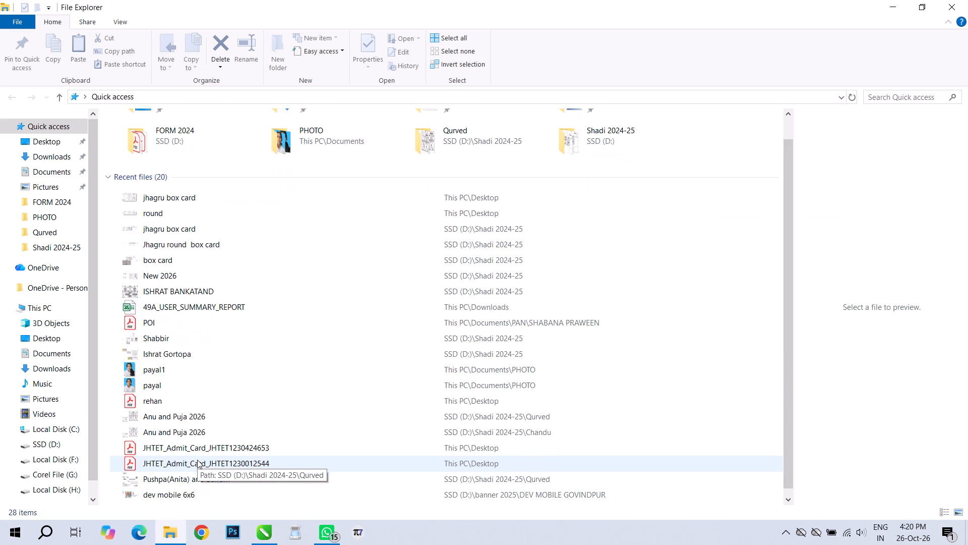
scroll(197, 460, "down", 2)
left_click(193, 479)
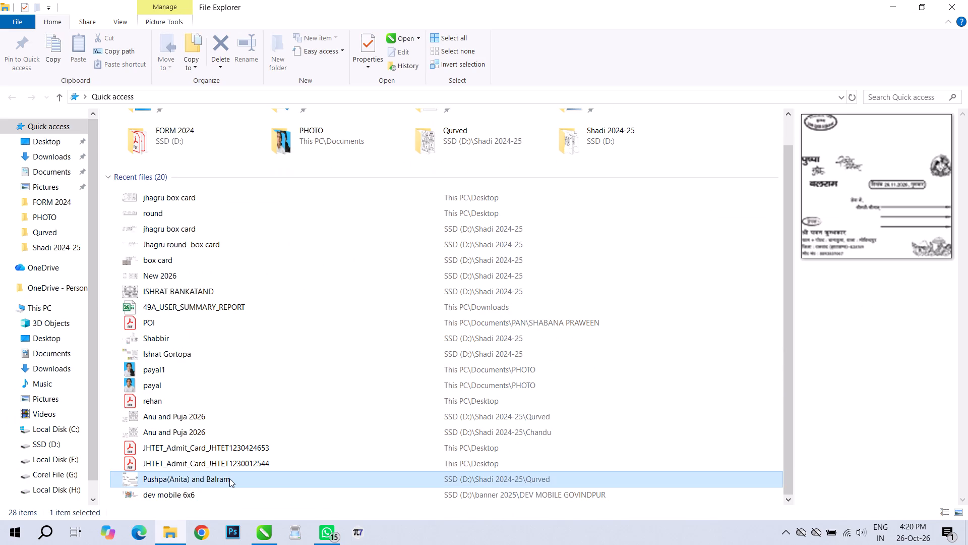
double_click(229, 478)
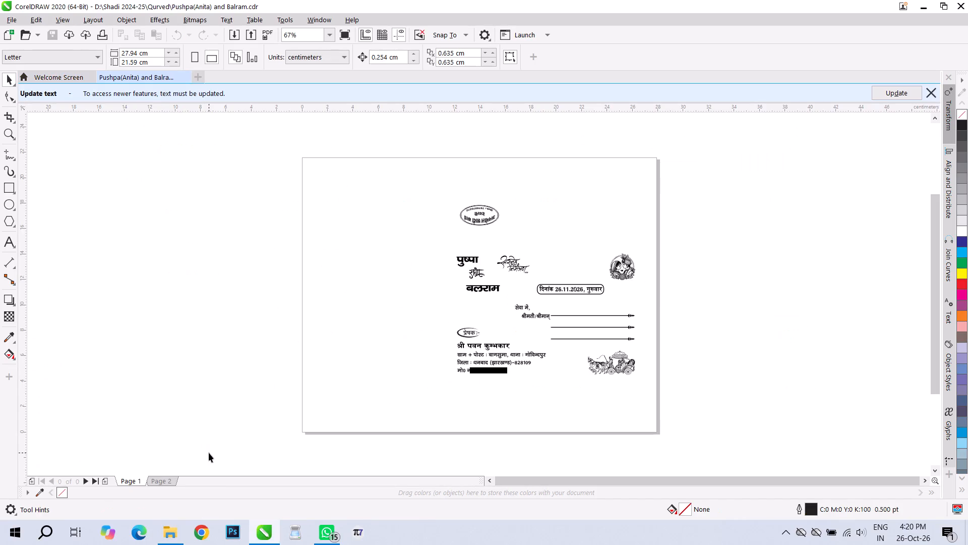
Open the file Puja & Sintu - Pila+Red Direct (Swastik Goal Gan Win) Leta from the Chandu folder in D:\Shadi 2024-25.
key("alt+Tab")
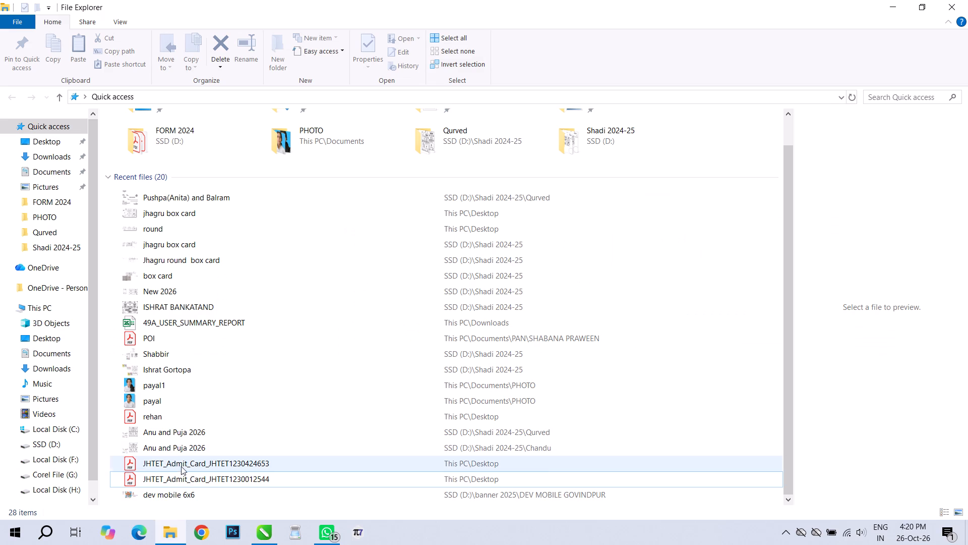
left_click(48, 443)
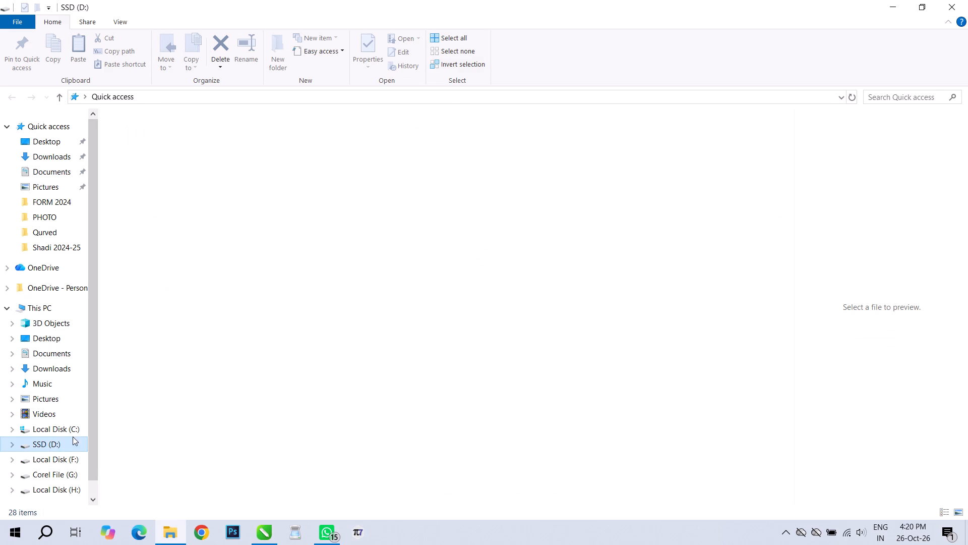
double_click(477, 165)
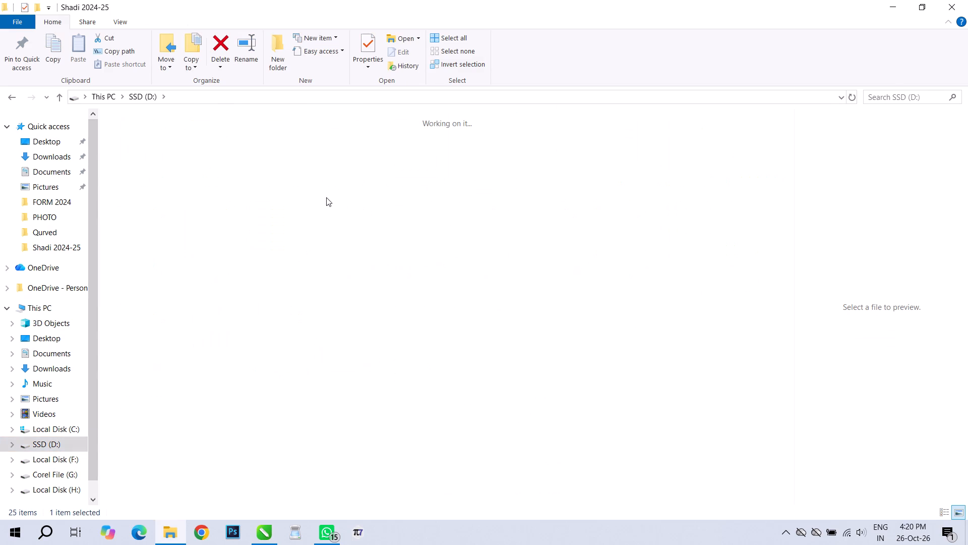
double_click(169, 169)
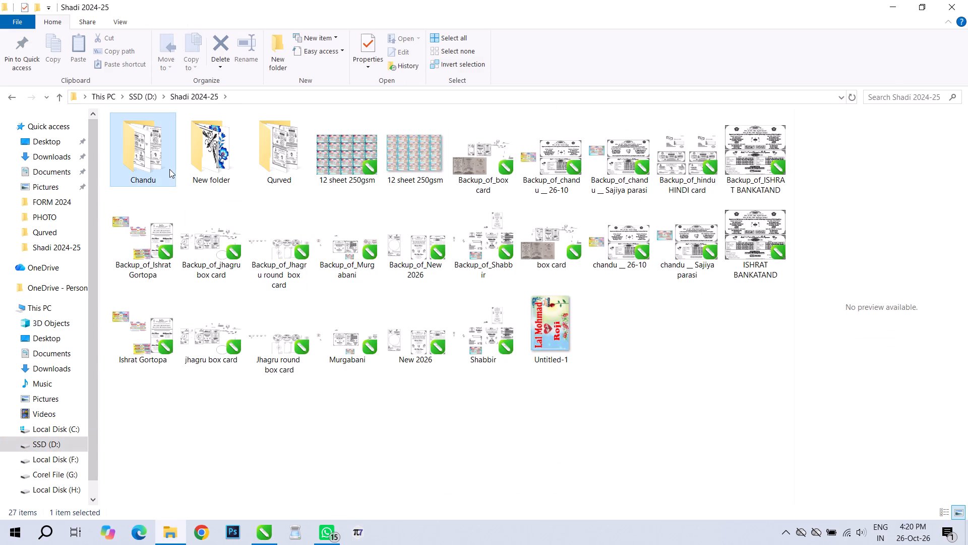
scroll(493, 339, "down", 4)
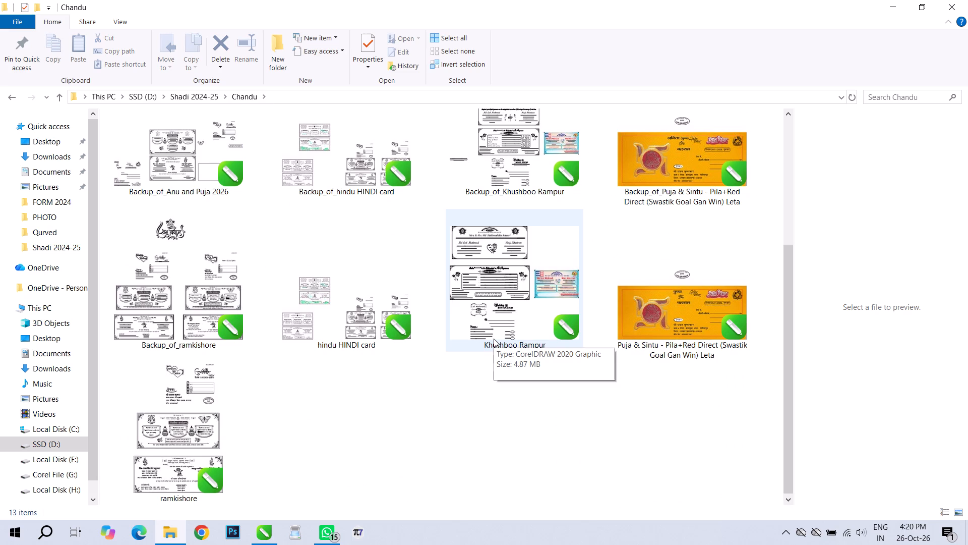
scroll(494, 339, "up", 2)
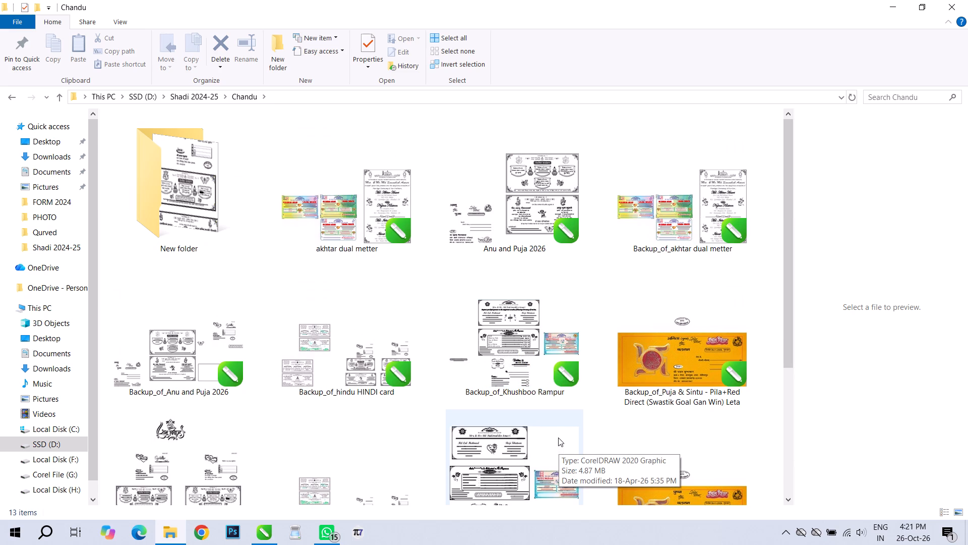
scroll(555, 438, "down", 1)
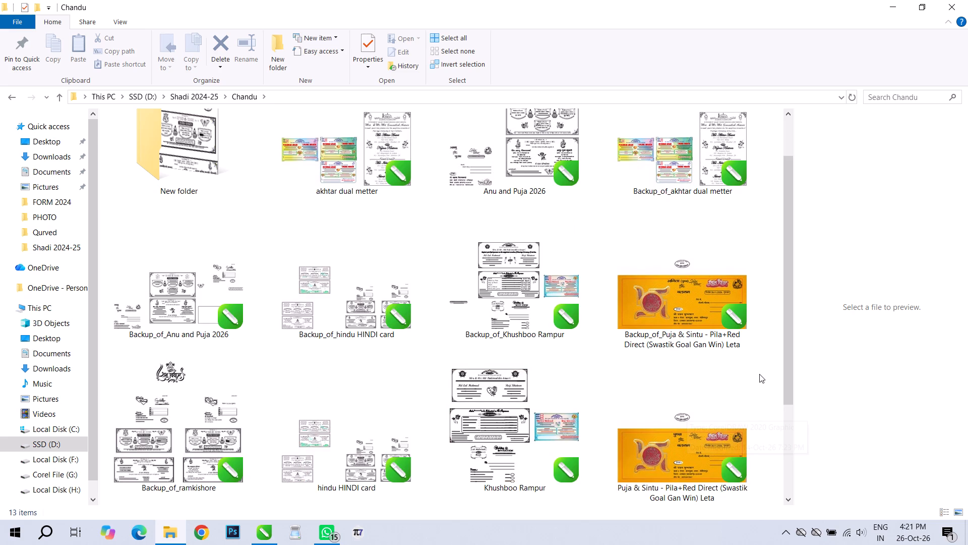
scroll(759, 374, "down", 1)
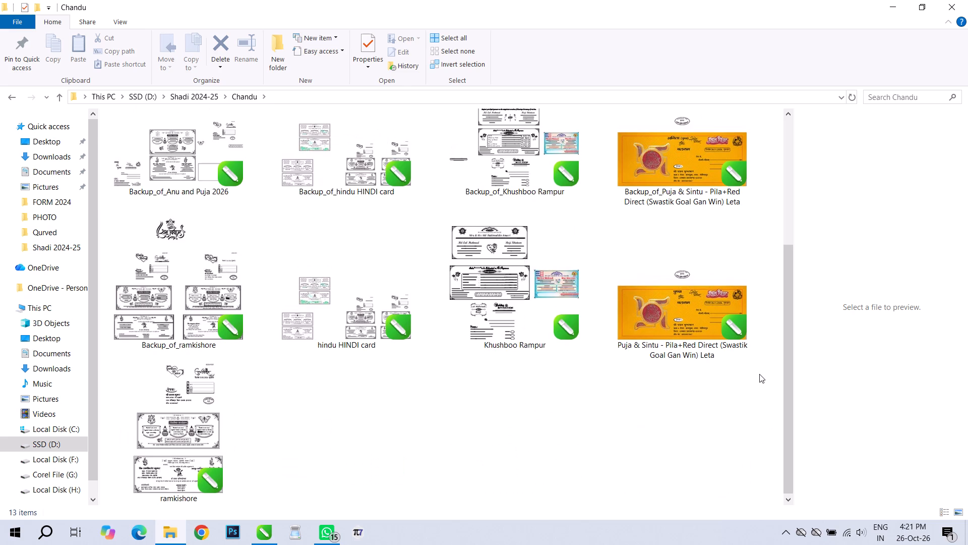
double_click(717, 316)
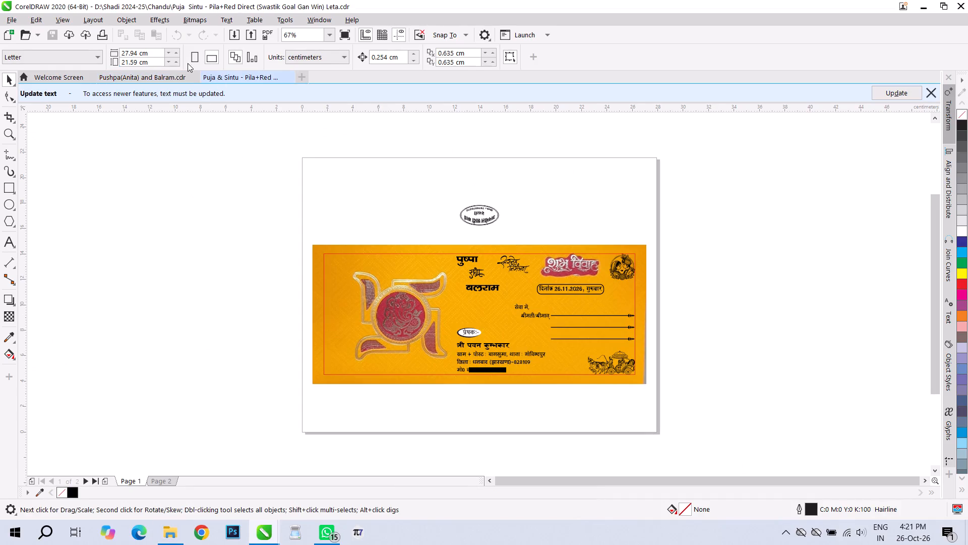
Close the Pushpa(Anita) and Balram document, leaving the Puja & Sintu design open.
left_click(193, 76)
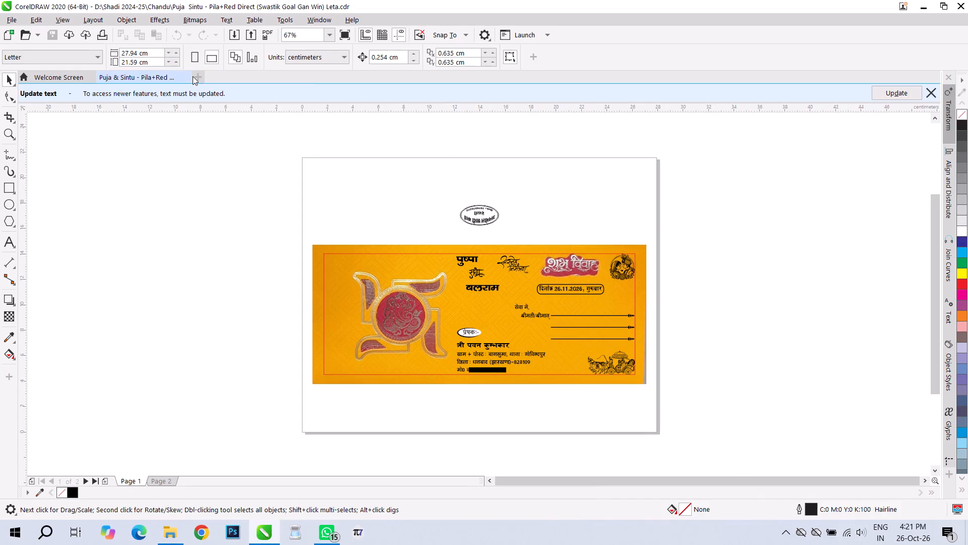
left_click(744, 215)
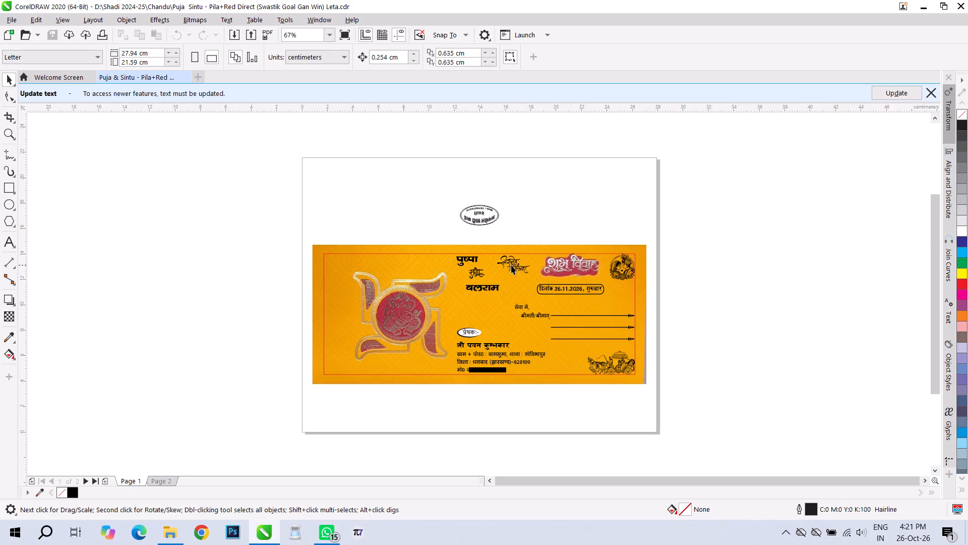
Open the couple's names text on the orange card for editing and select the upper name पुष्पा.
scroll(493, 314, "up", 1)
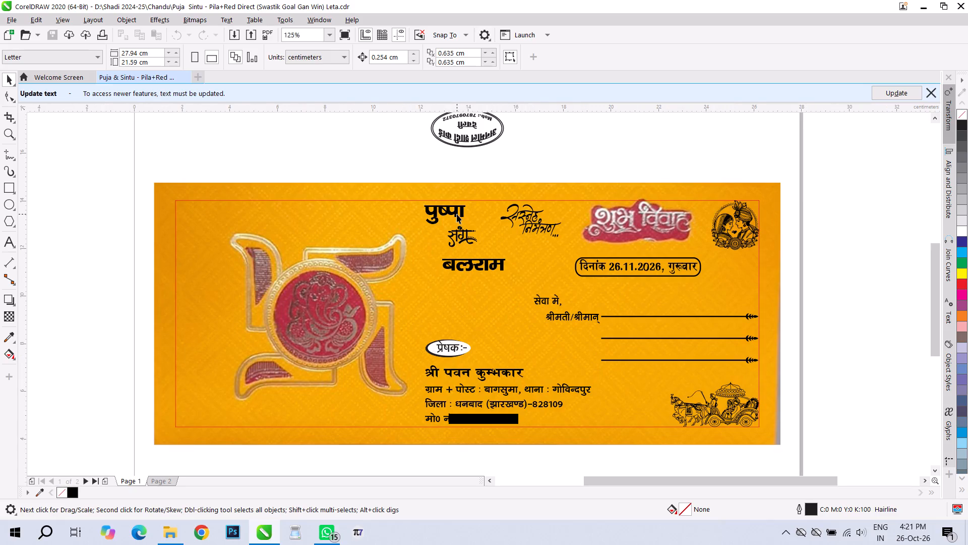
left_click(457, 214)
double_click(457, 214)
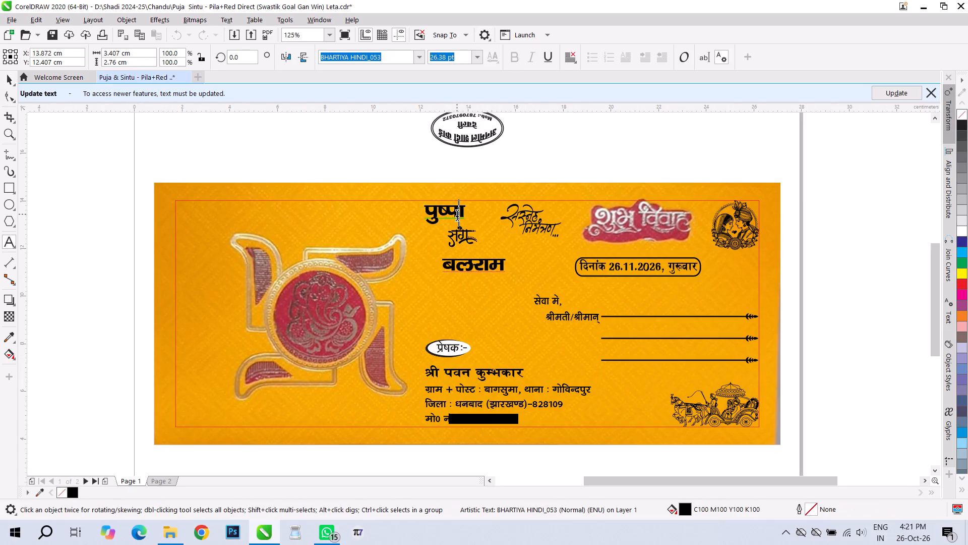
left_click_drag(426, 212, 467, 212)
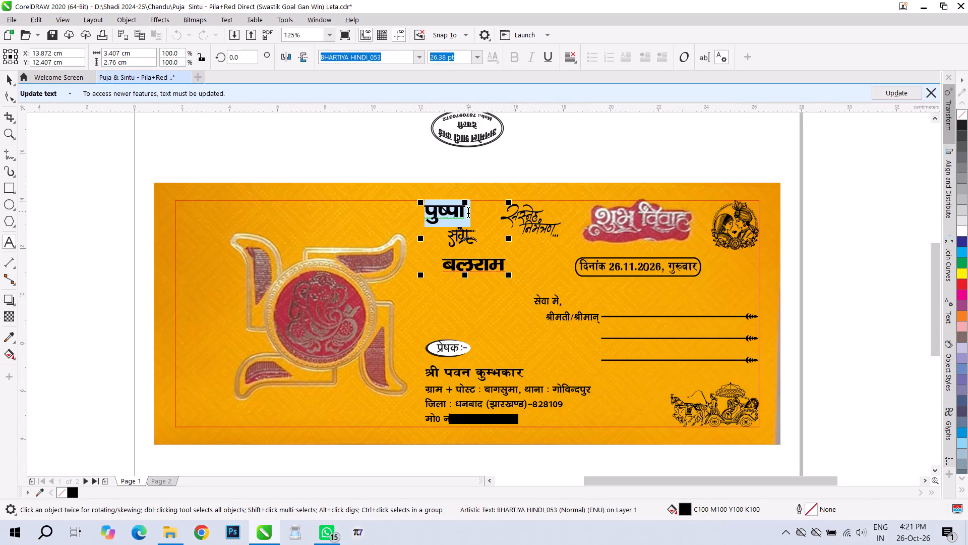
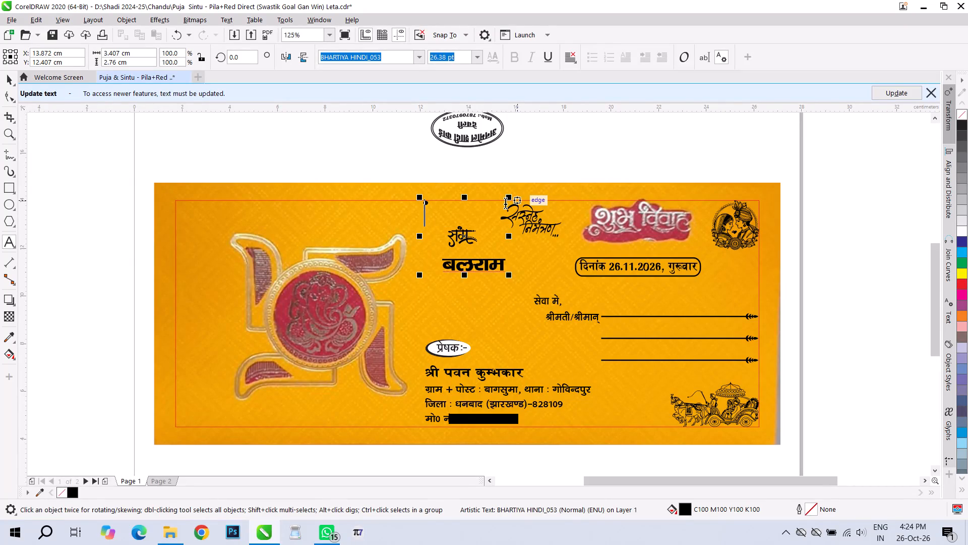
Replace the upper name in the couple's names text with बिजय.
key("f")
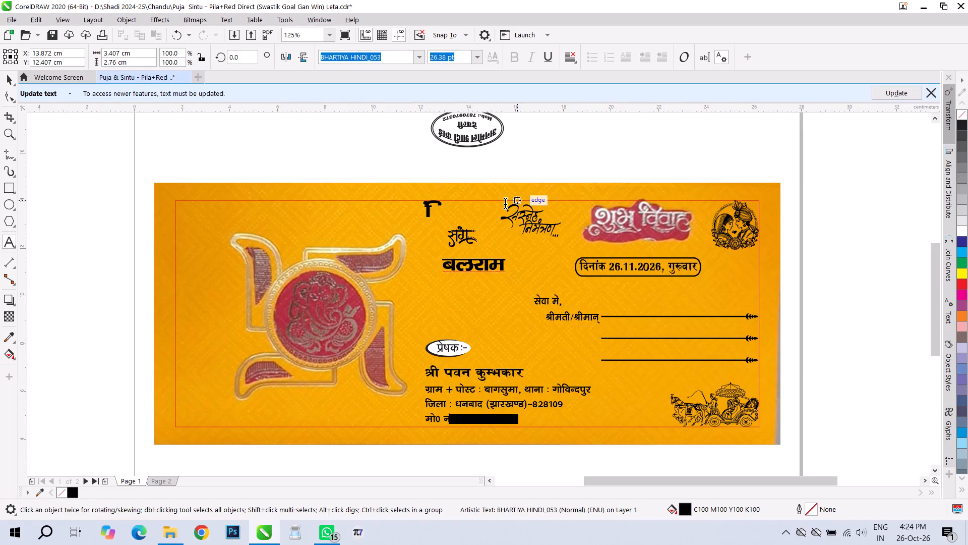
key("BackSpace")
key("BackSpace")
type("fo")
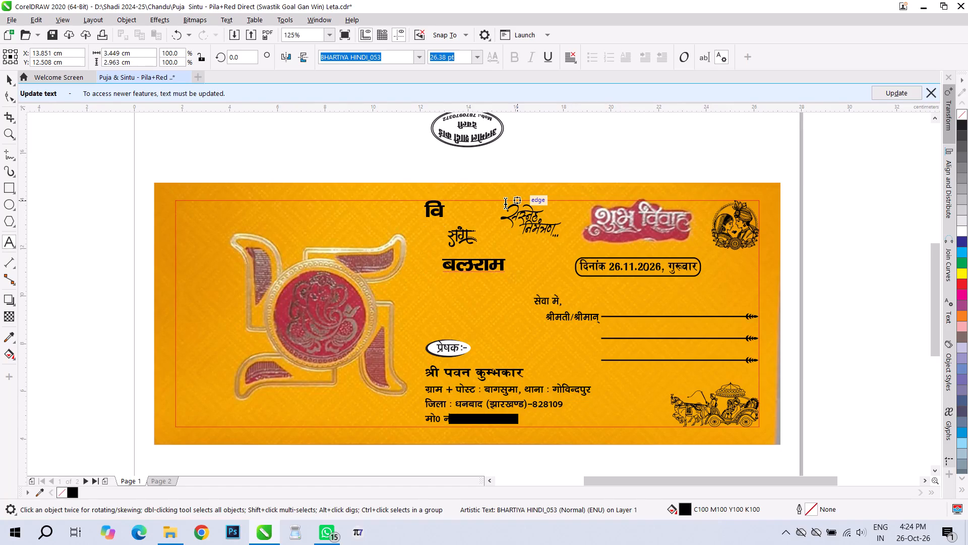
type("t;")
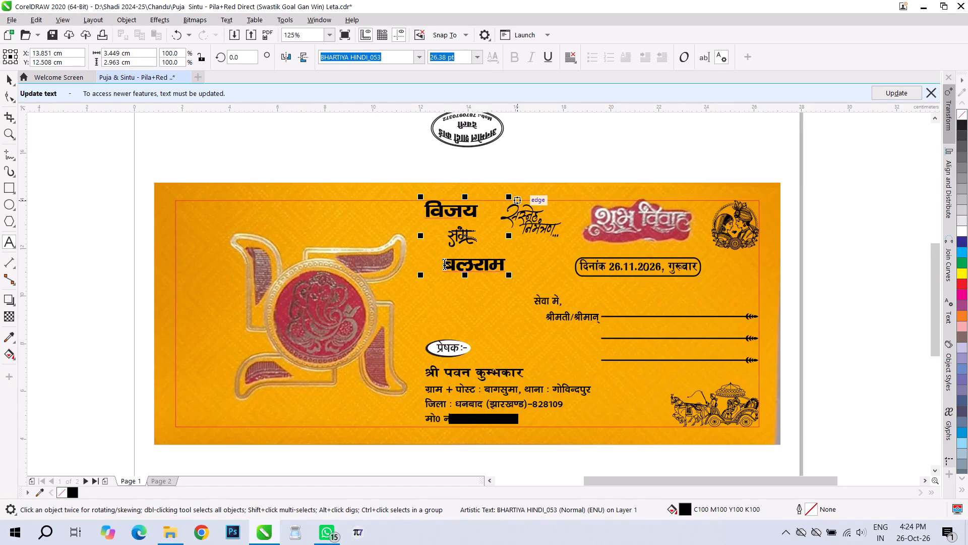
left_click_drag(434, 213, 438, 214)
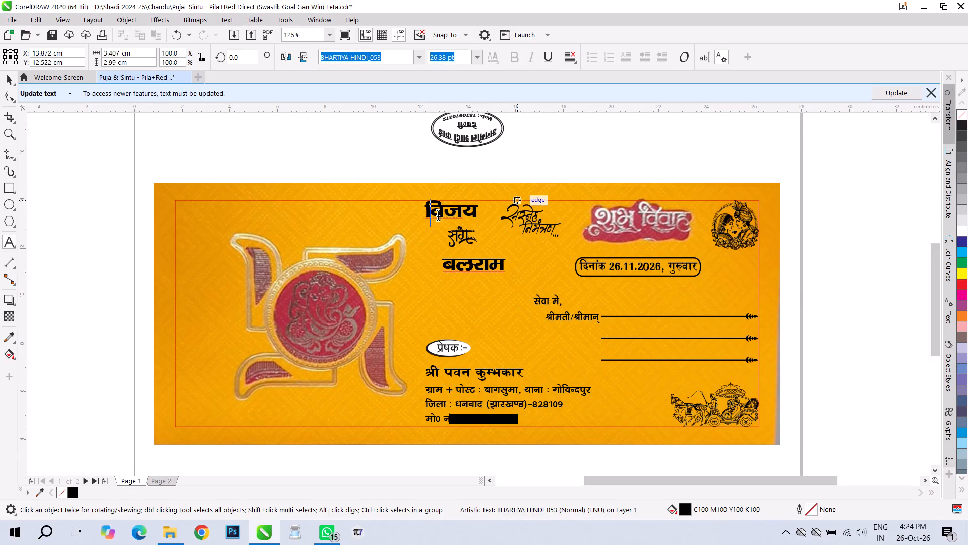
left_click_drag(438, 214, 439, 214)
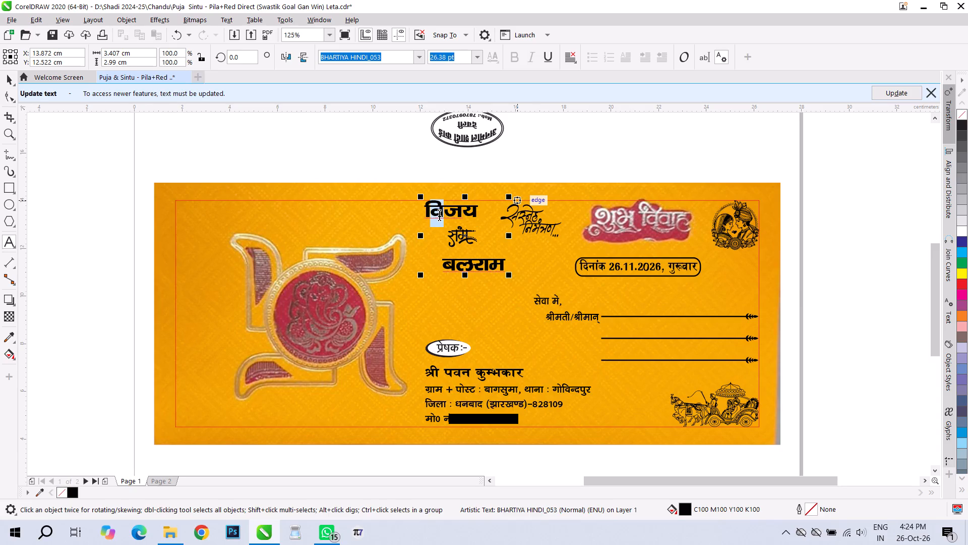
key("v")
key("BackSpace")
key("b")
key("BackSpace")
key("c")
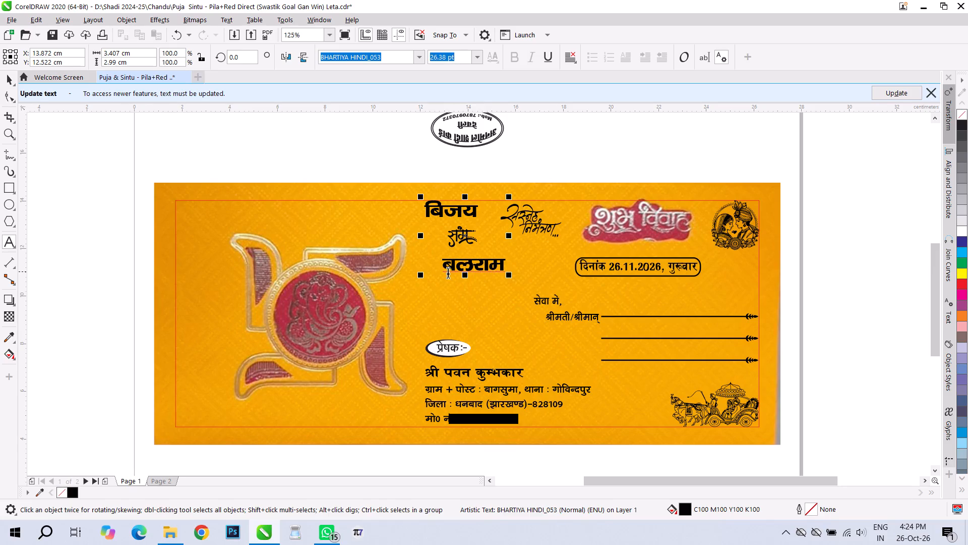
Replace the lower name बलराम in the couple's names text with बसंती.
left_click_drag(446, 271, 500, 269)
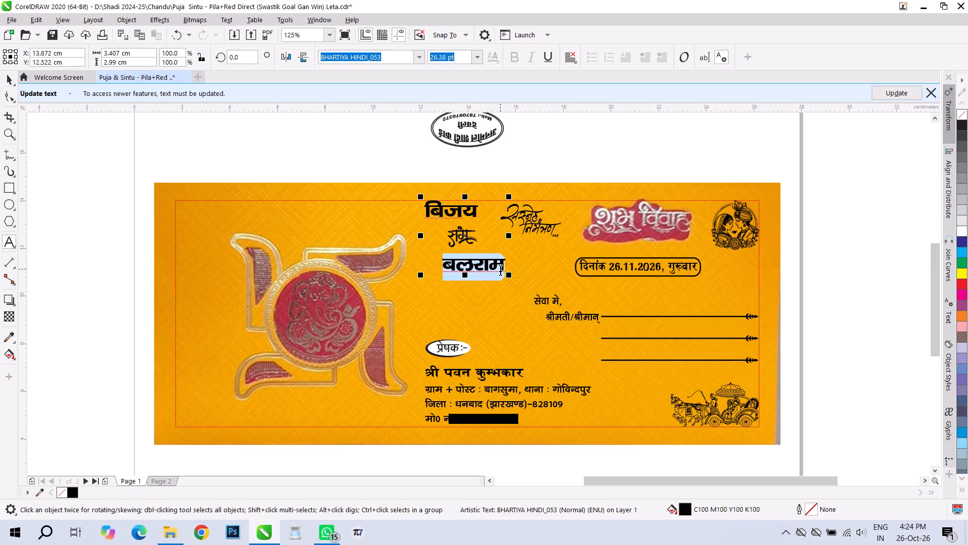
key("c")
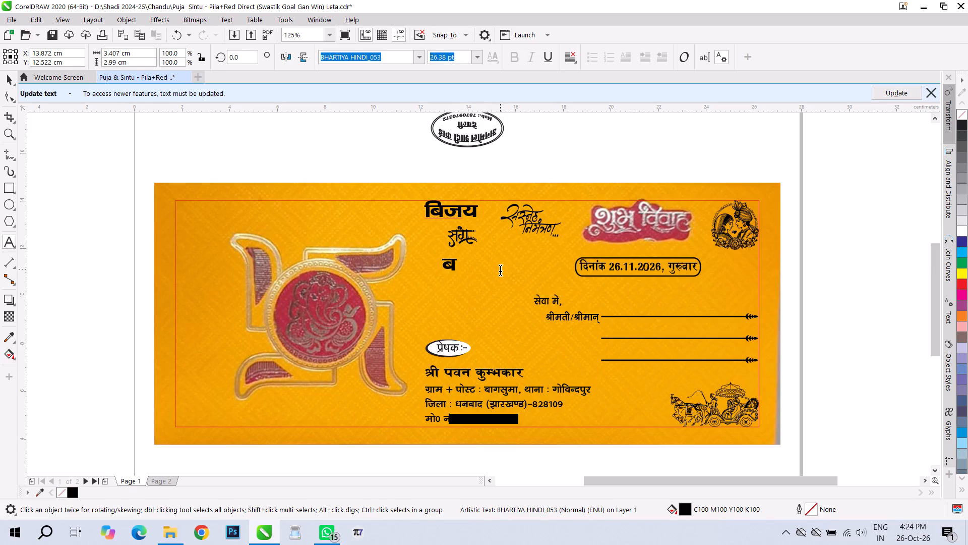
type("larh")
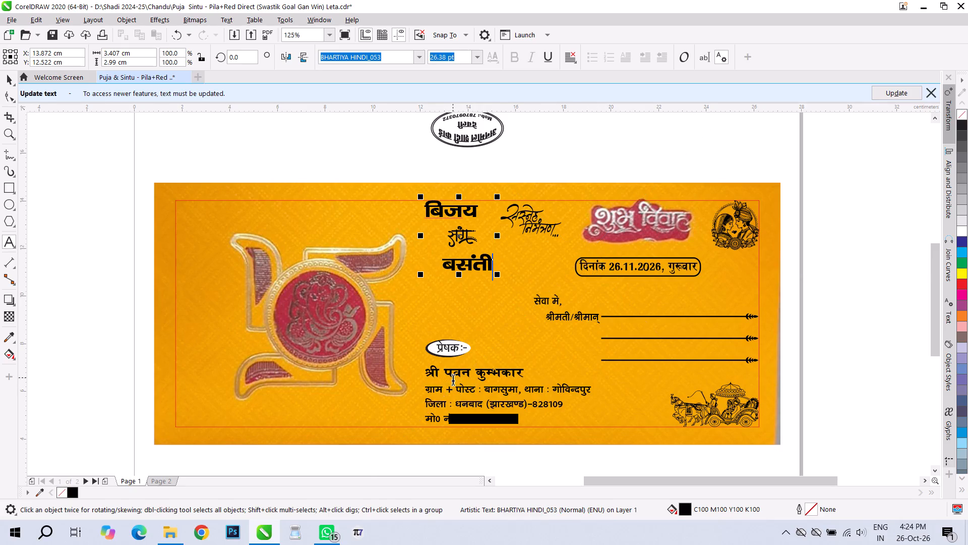
Change the sender's first name पवन under प्रेषक to ग्लोक.
left_click_drag(446, 373, 470, 371)
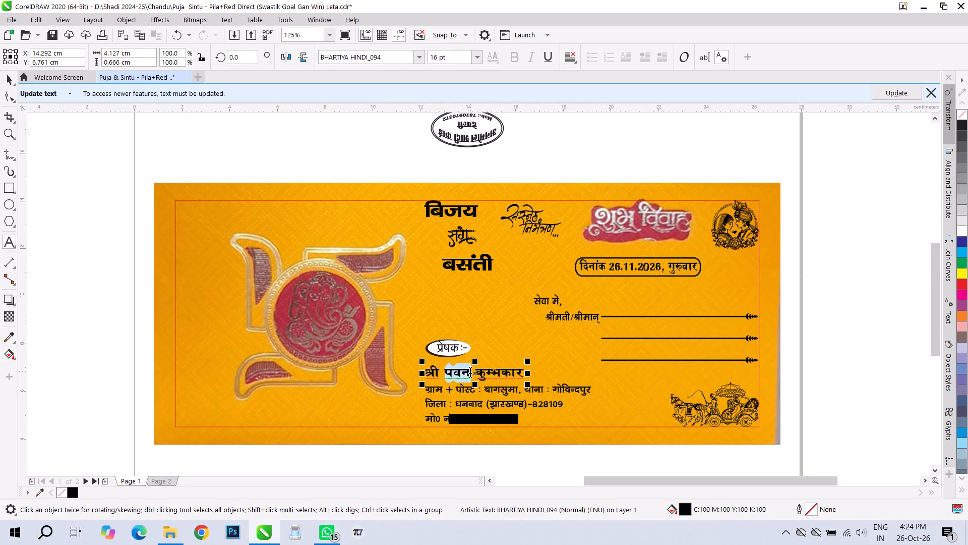
key("x")
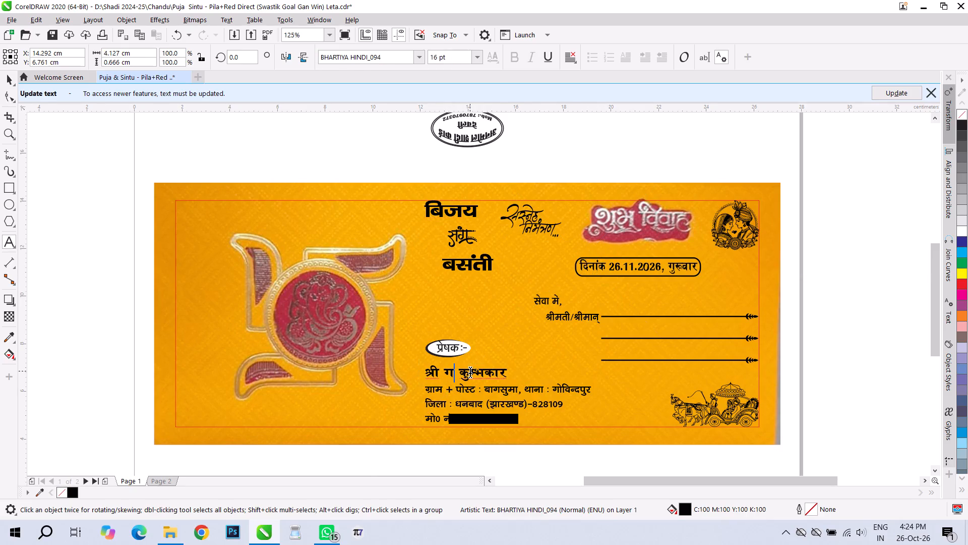
key("BackSpace")
key("shift+x")
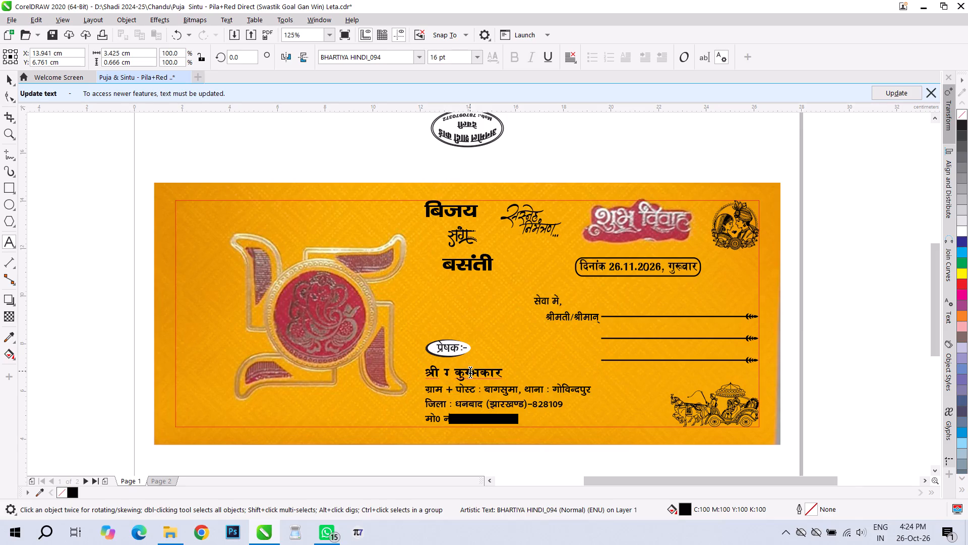
type("yksd")
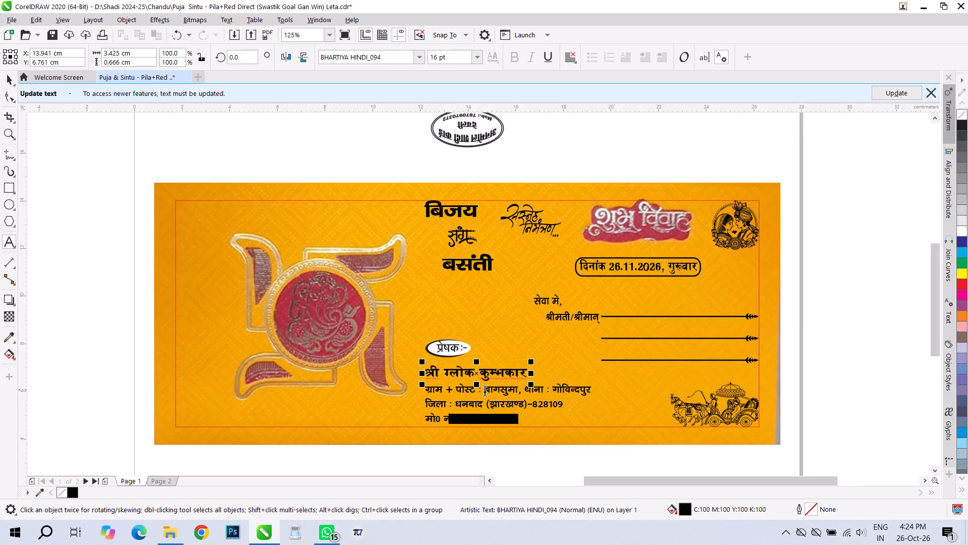
Select the village name in the first line of the sender's address for editing.
left_click_drag(485, 390, 516, 389)
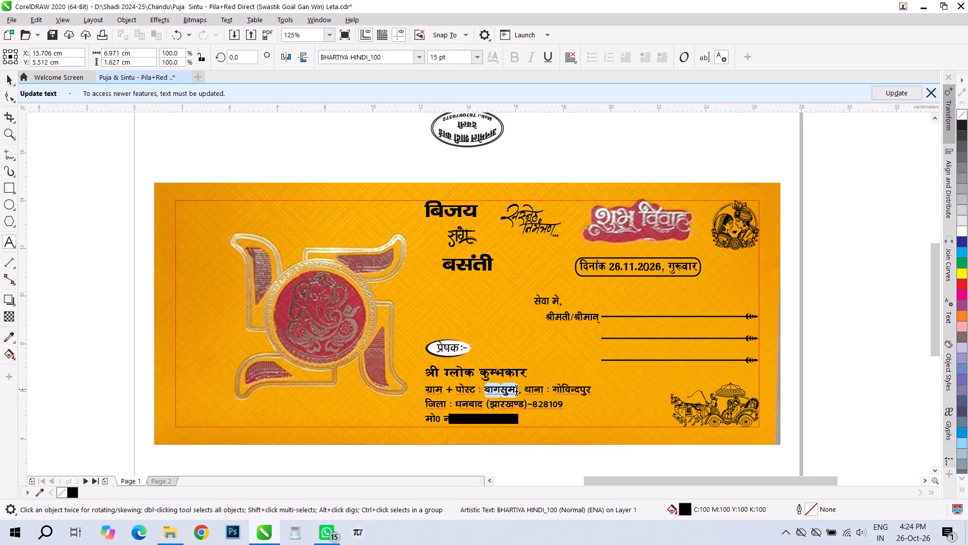
left_click_drag(516, 389, 519, 389)
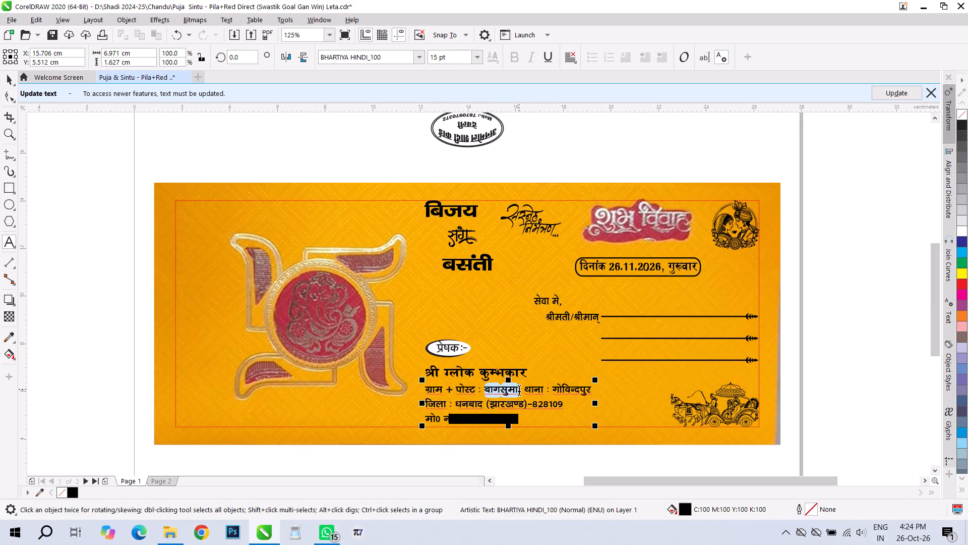
Switch to NAPS2 and scan the cream card with the green leaf wreath.
left_click(264, 542)
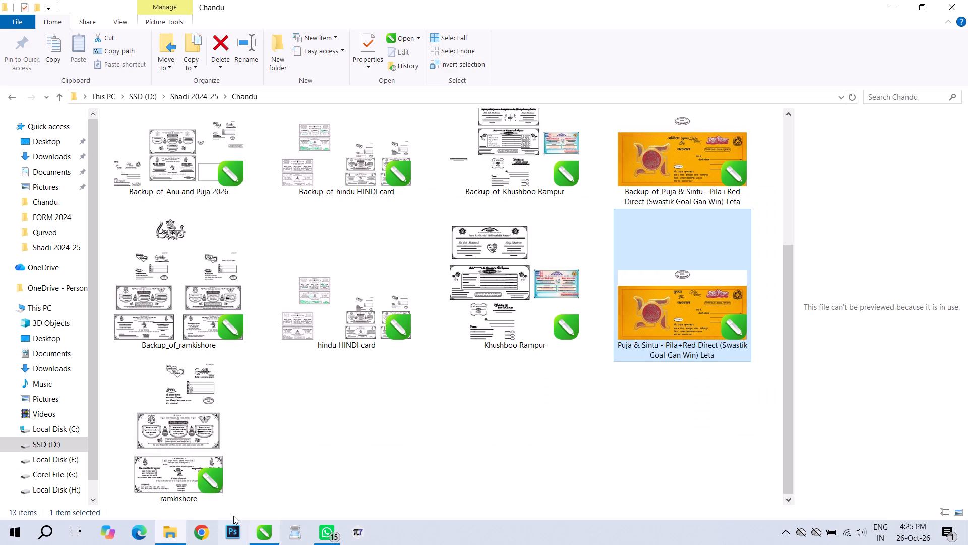
left_click(300, 529)
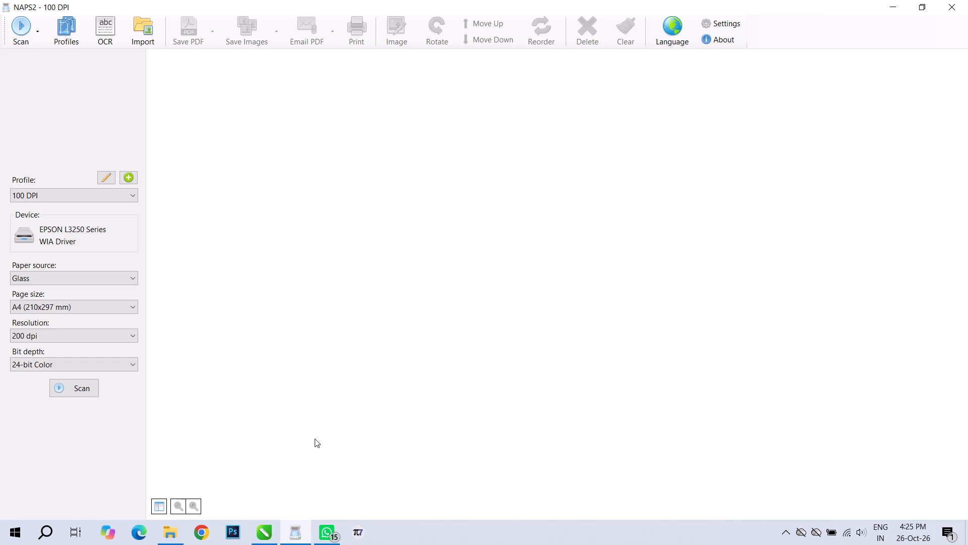
left_click(65, 391)
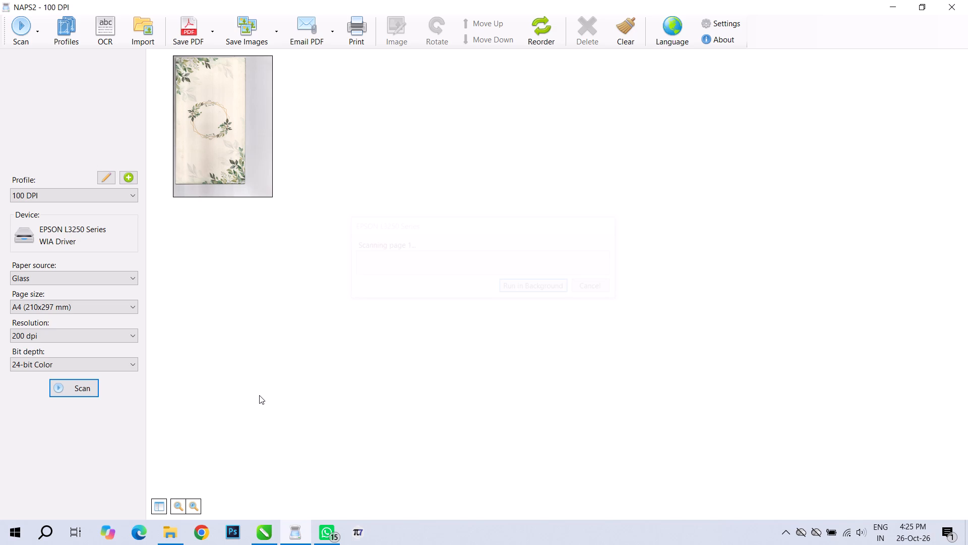
Crop the scanned page to the card's edges, removing the grey scanner background around it.
triple_click(219, 124)
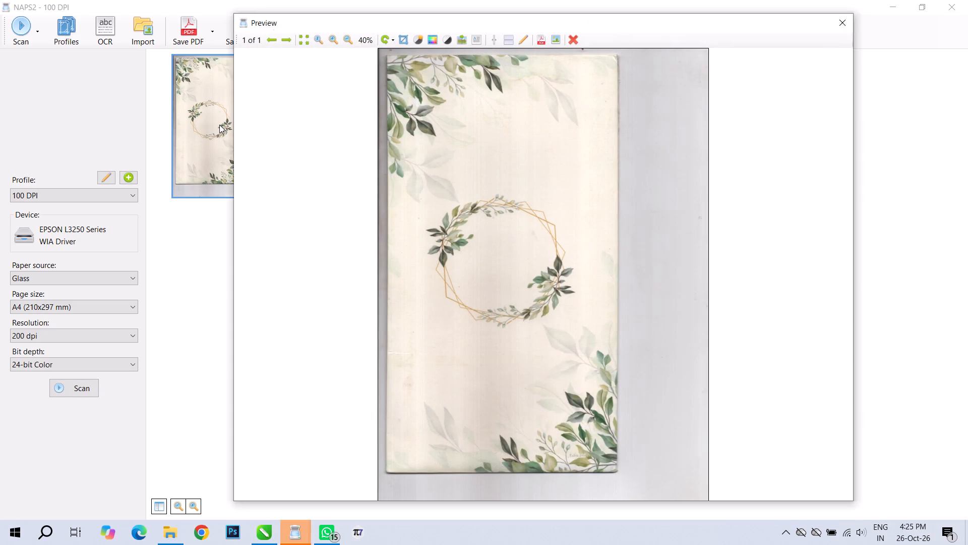
left_click(406, 37)
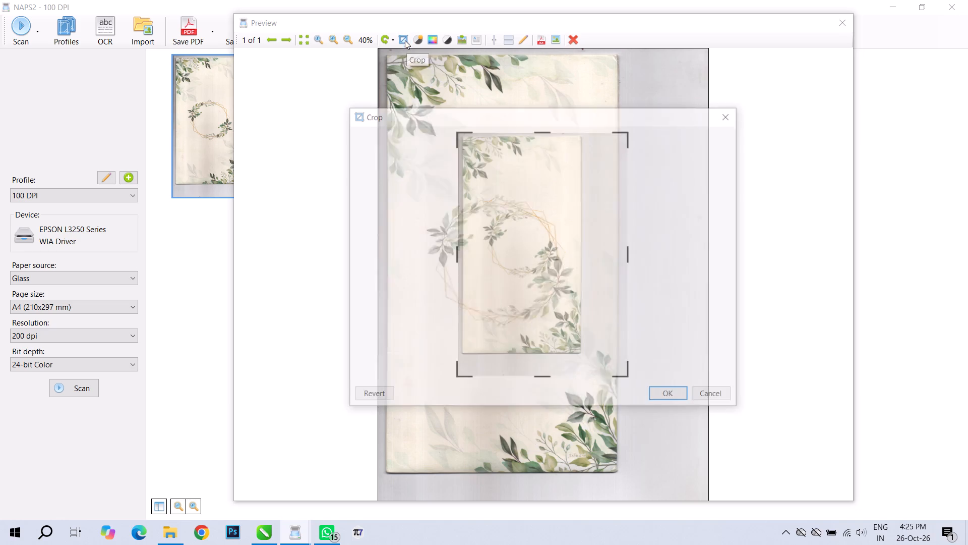
left_click(537, 129)
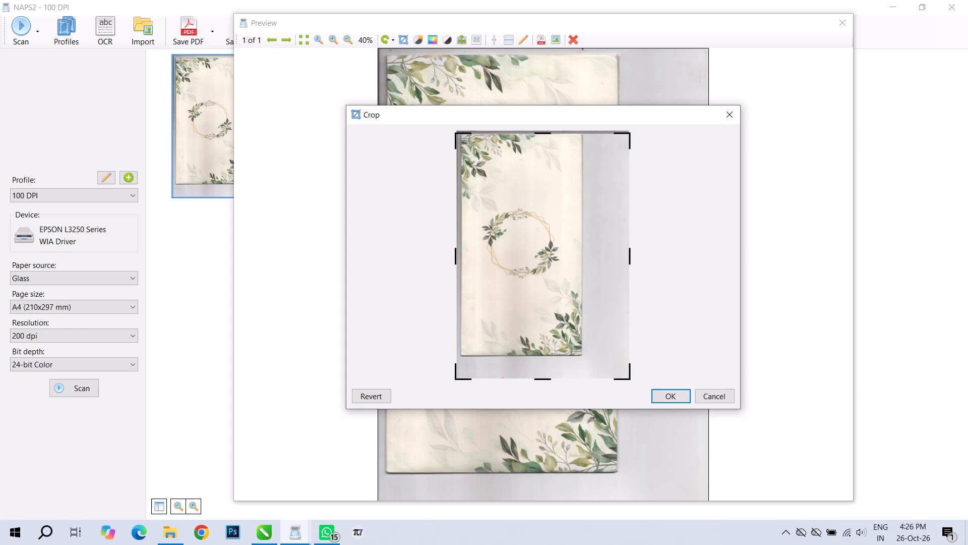
left_click_drag(538, 376, 540, 358)
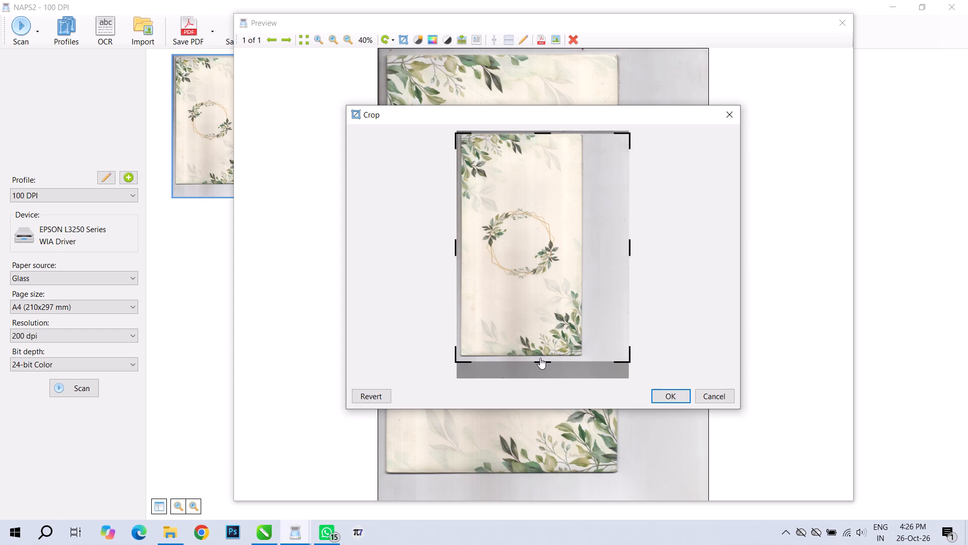
left_click_drag(540, 358, 540, 354)
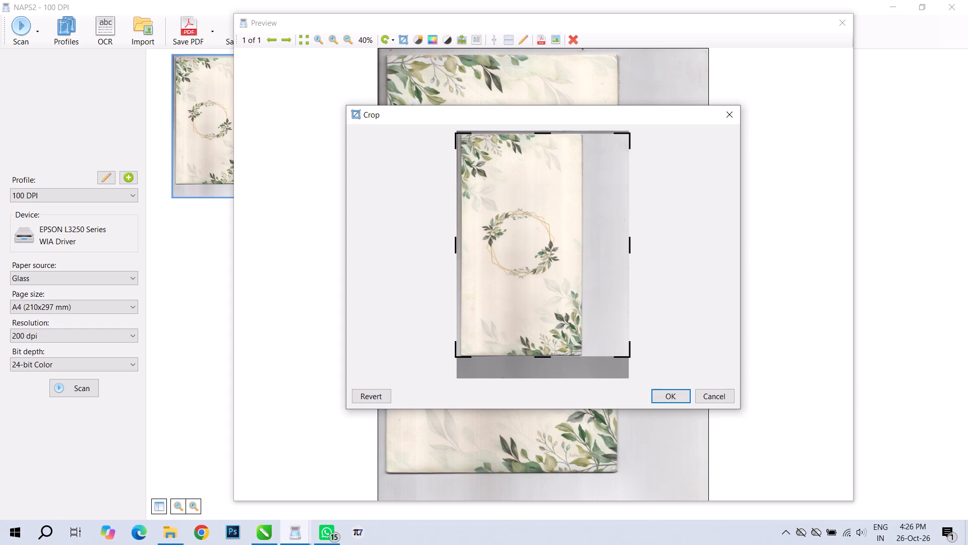
left_click_drag(631, 245, 587, 243)
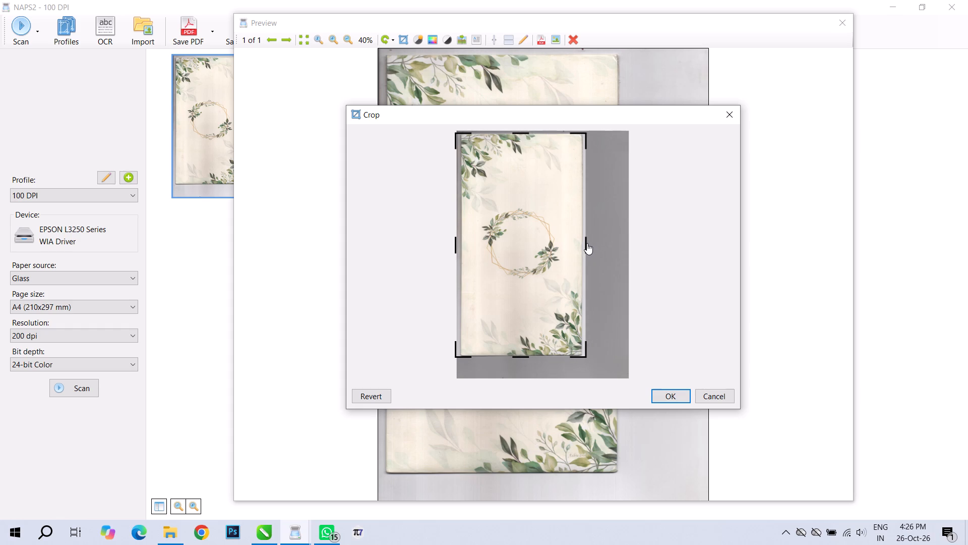
left_click_drag(587, 243, 584, 242)
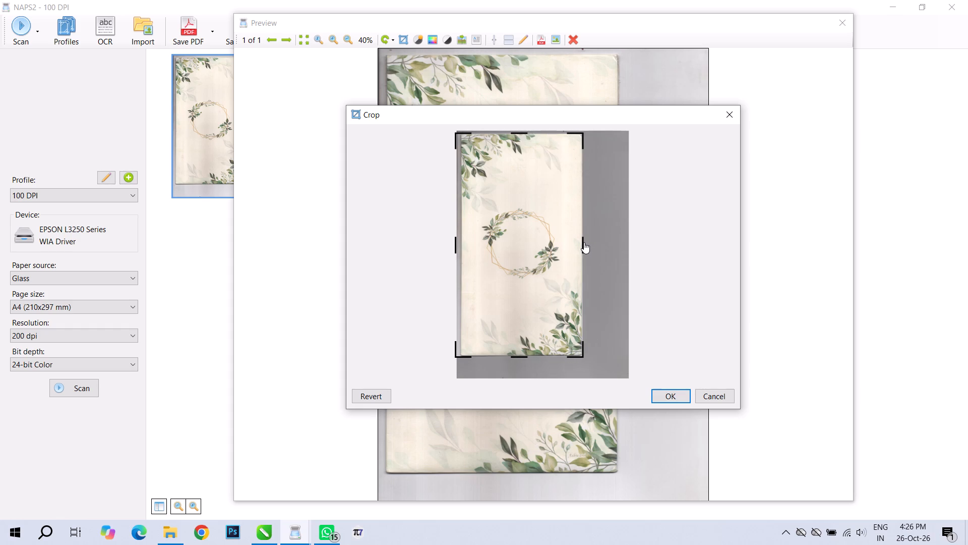
left_click_drag(584, 242, 584, 244)
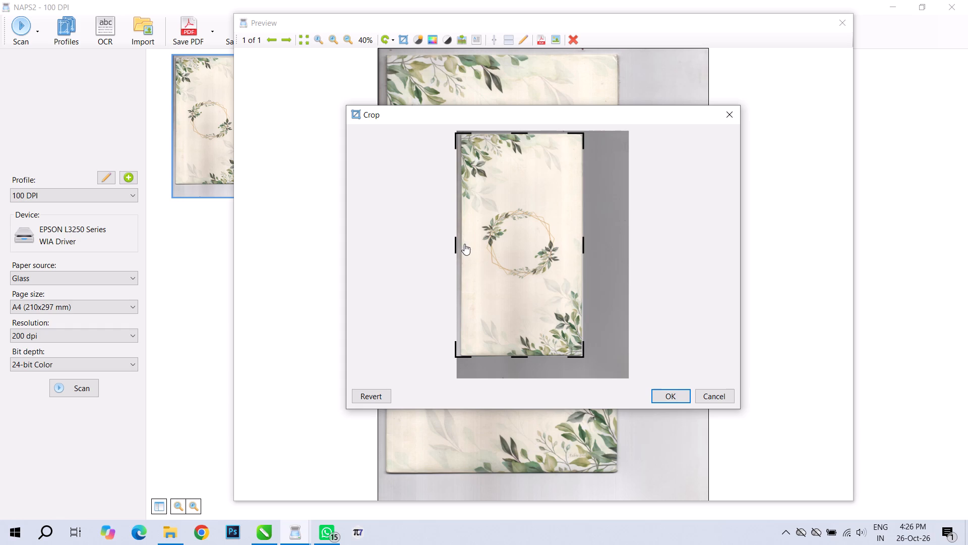
left_click(455, 241)
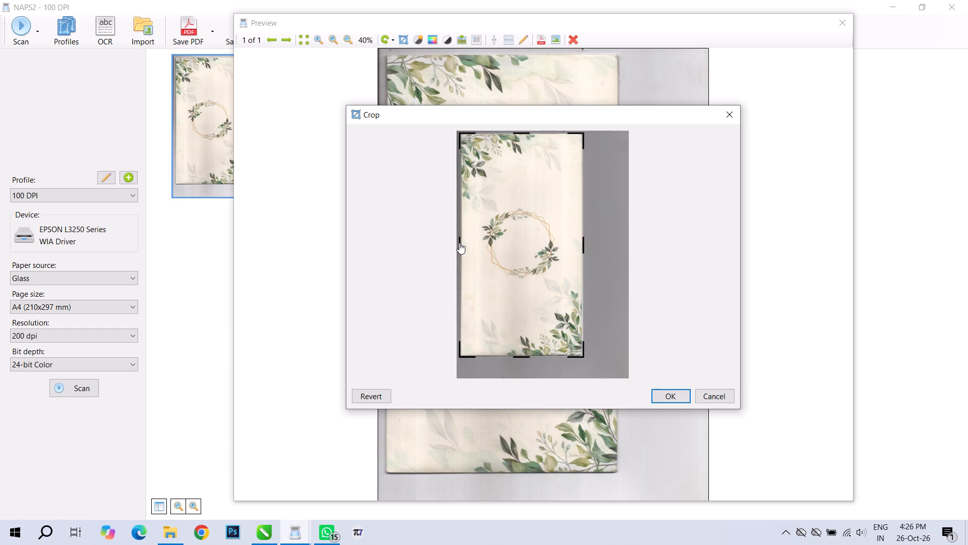
left_click(661, 396)
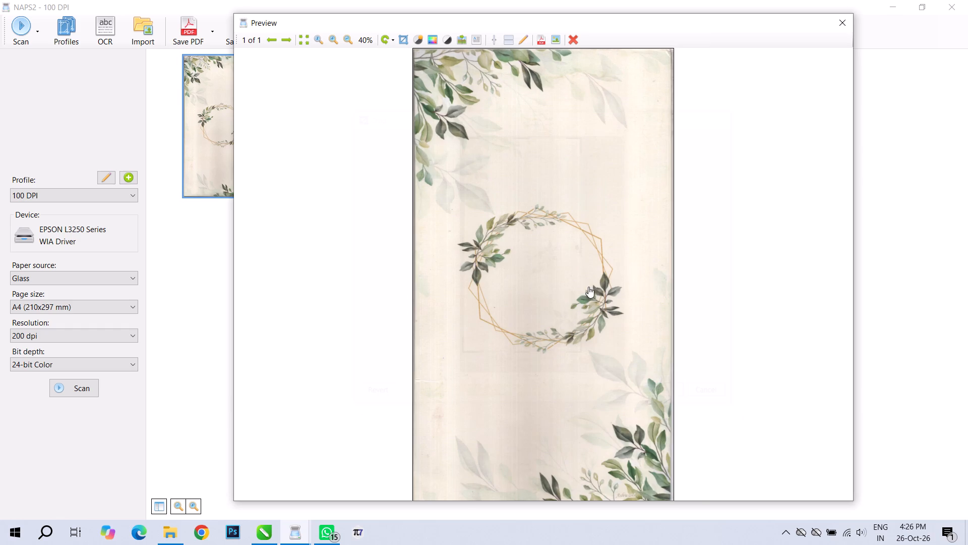
Adjust the cropped scan to brightness -16 and contrast 69.
left_click(415, 41)
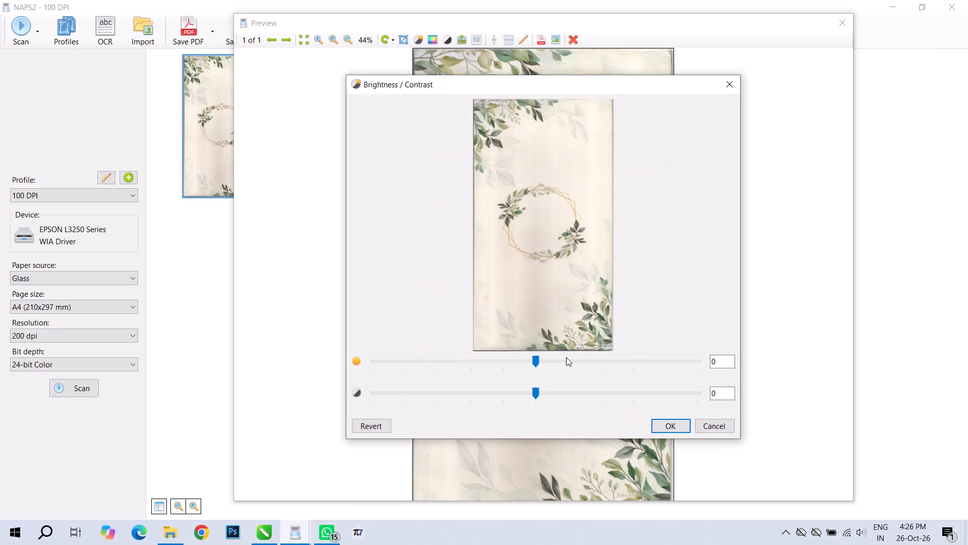
left_click_drag(538, 395, 567, 396)
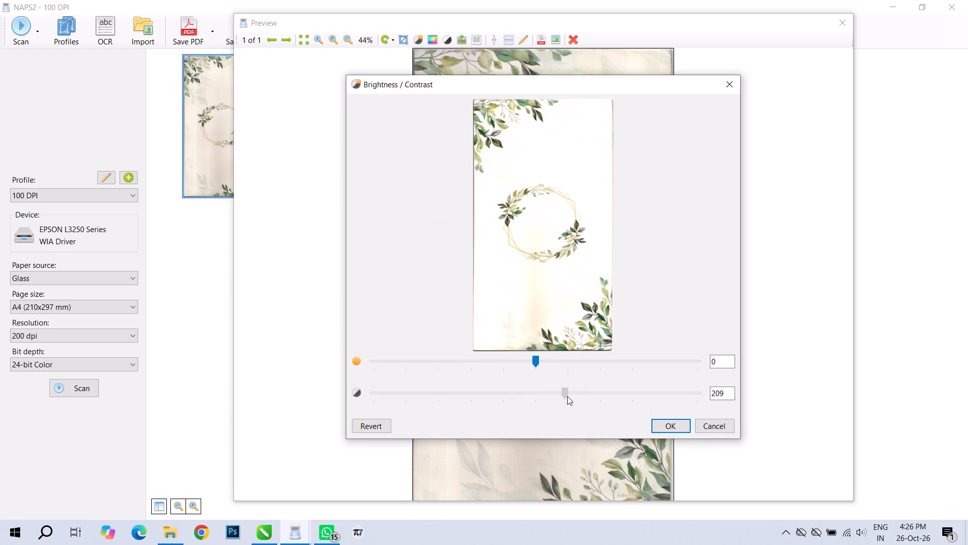
left_click_drag(567, 396, 549, 394)
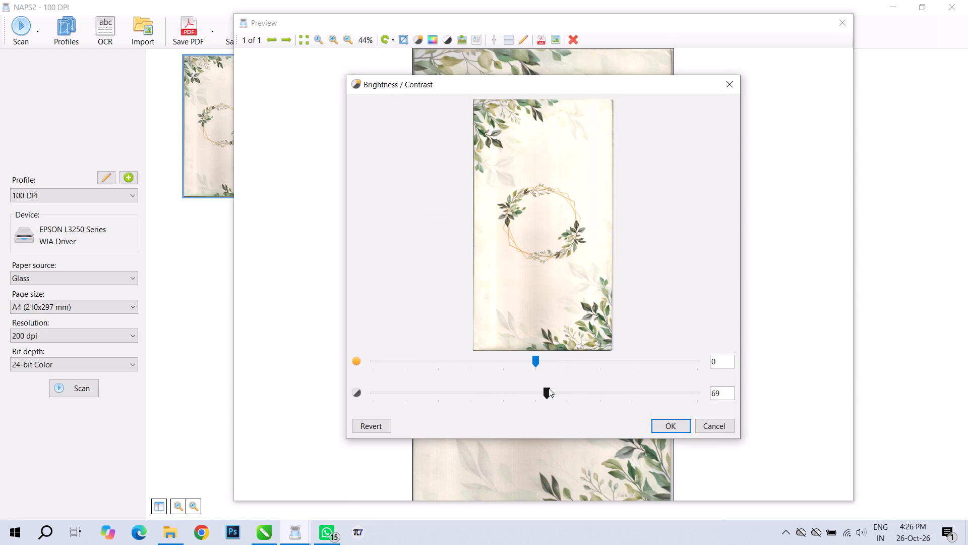
left_click_drag(535, 358, 556, 357)
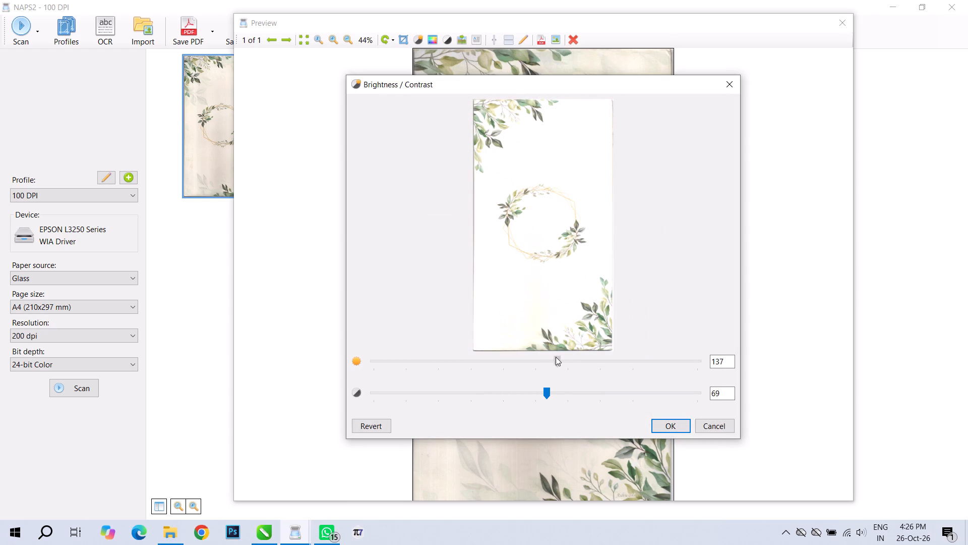
left_click_drag(556, 357, 539, 355)
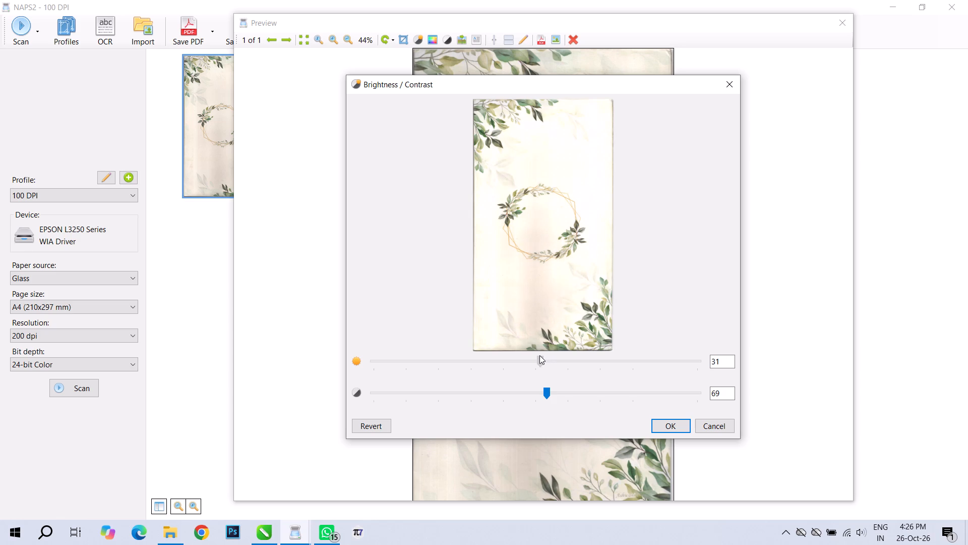
left_click_drag(539, 355, 533, 353)
left_click_drag(533, 353, 532, 353)
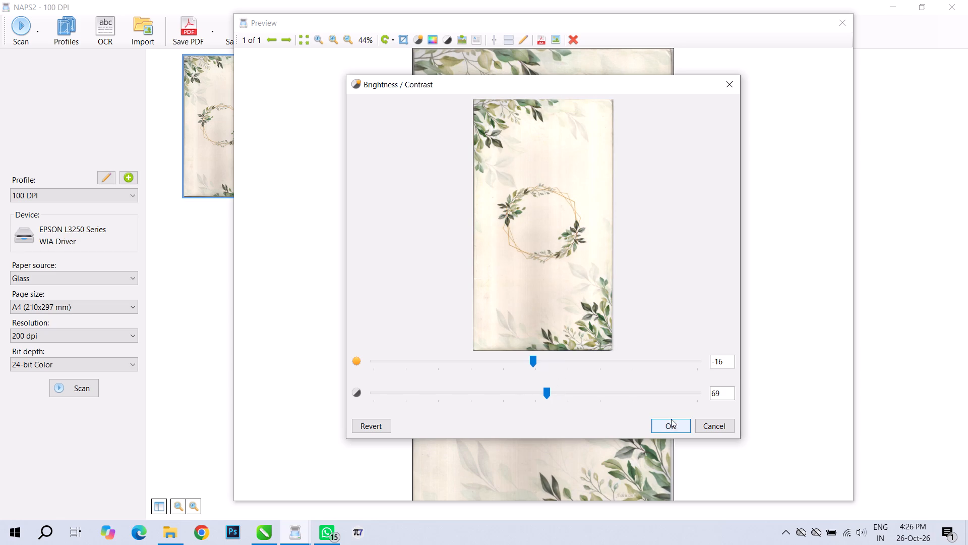
left_click(672, 433)
Save the adjusted scan to the Desktop as a JPEG file named san.
left_click(554, 38)
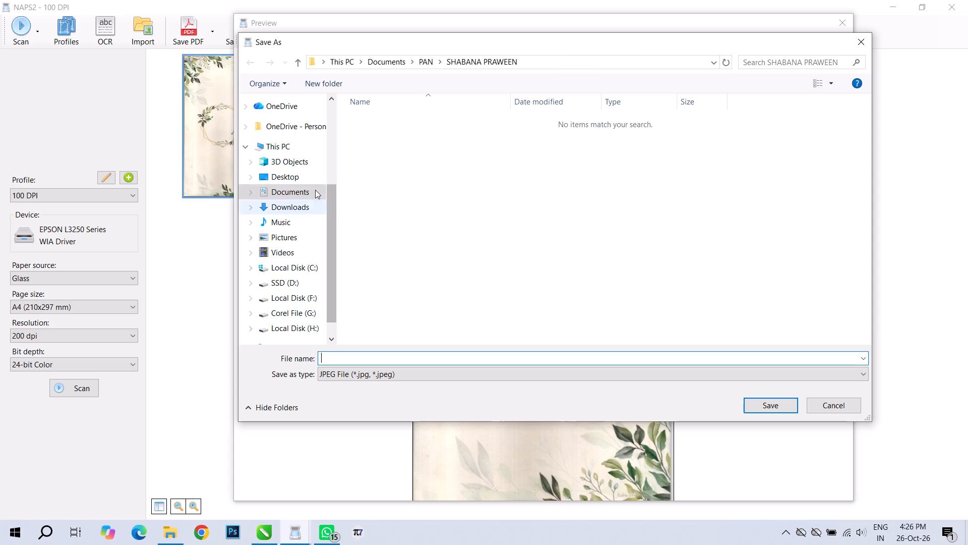
left_click(280, 177)
left_click(327, 357)
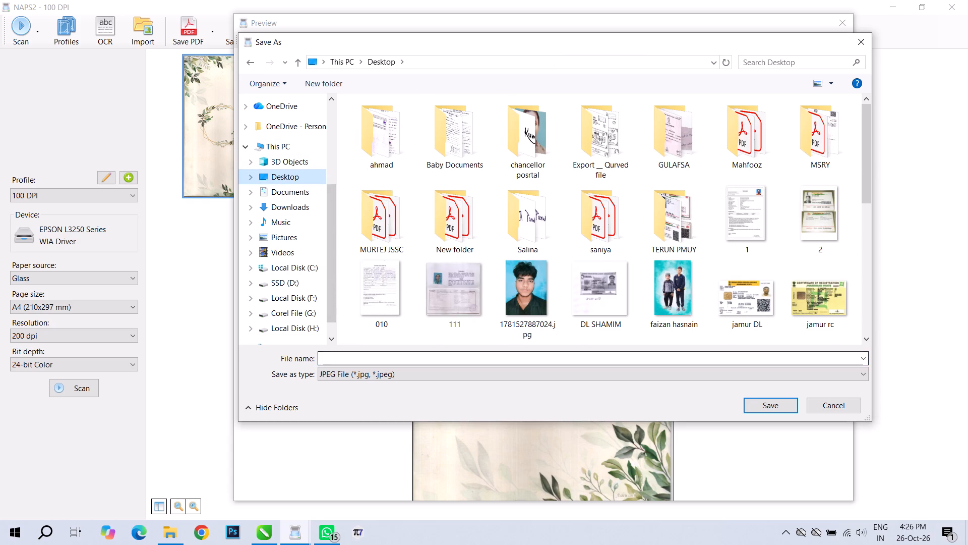
key("s")
key("a")
key("n")
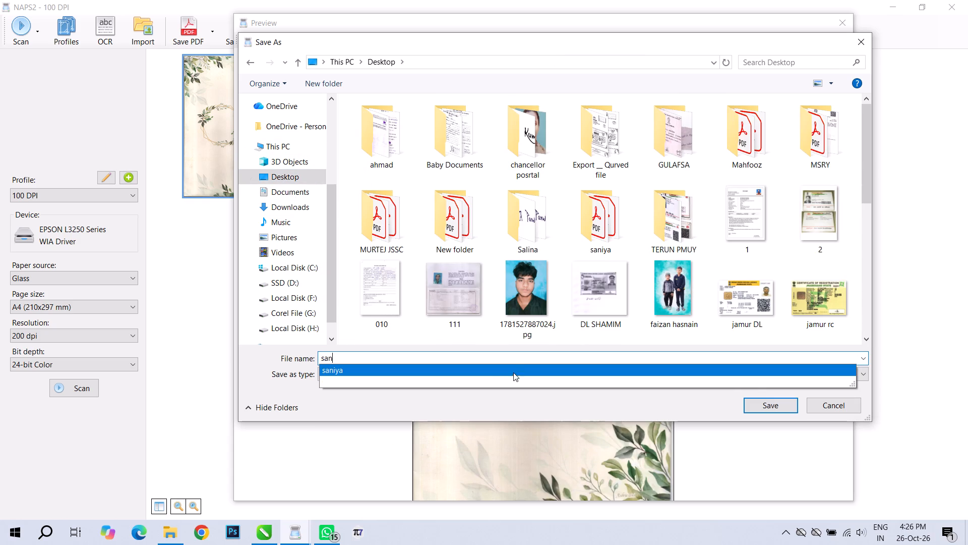
left_click(790, 407)
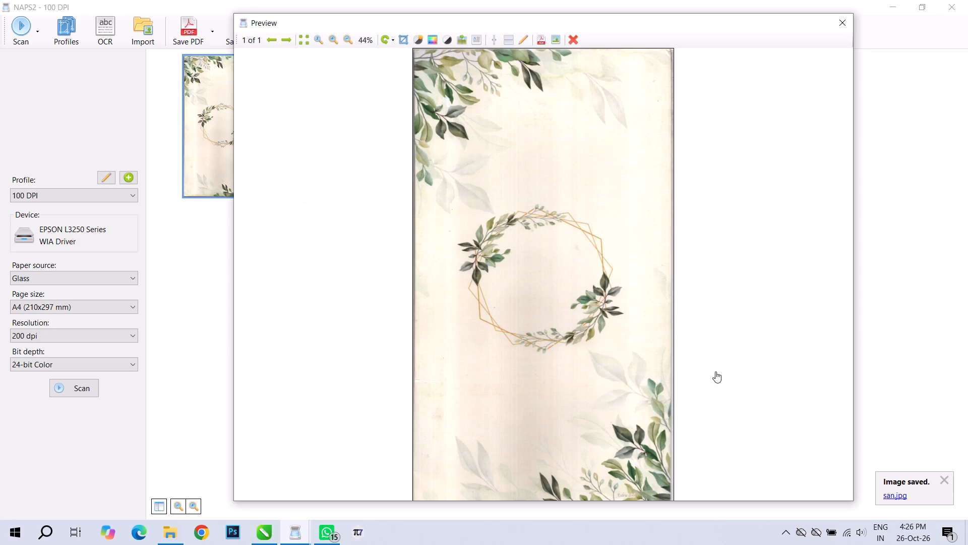
Go to the Windows desktop and refresh it.
left_click(967, 544)
right_click(658, 233)
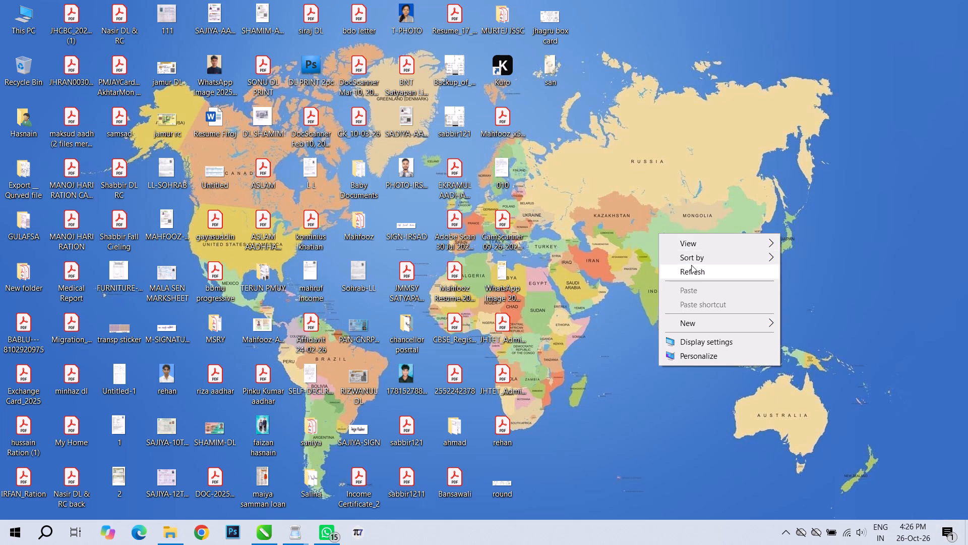
Refresh the Windows desktop.
left_click(691, 273)
Return to NAPS2, close the preview of the scanned card, and exit the scanning program.
key("alt+Tab")
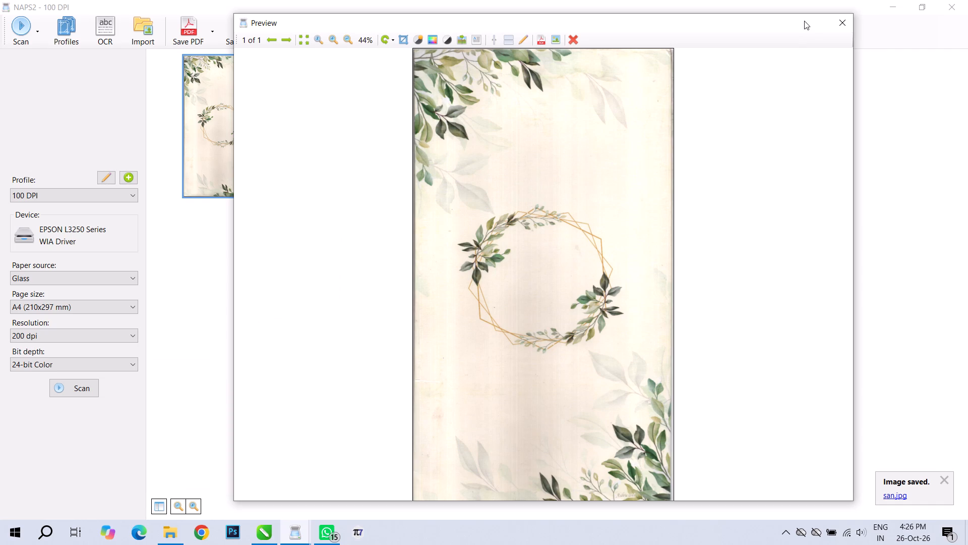
left_click(837, 25)
left_click(940, 8)
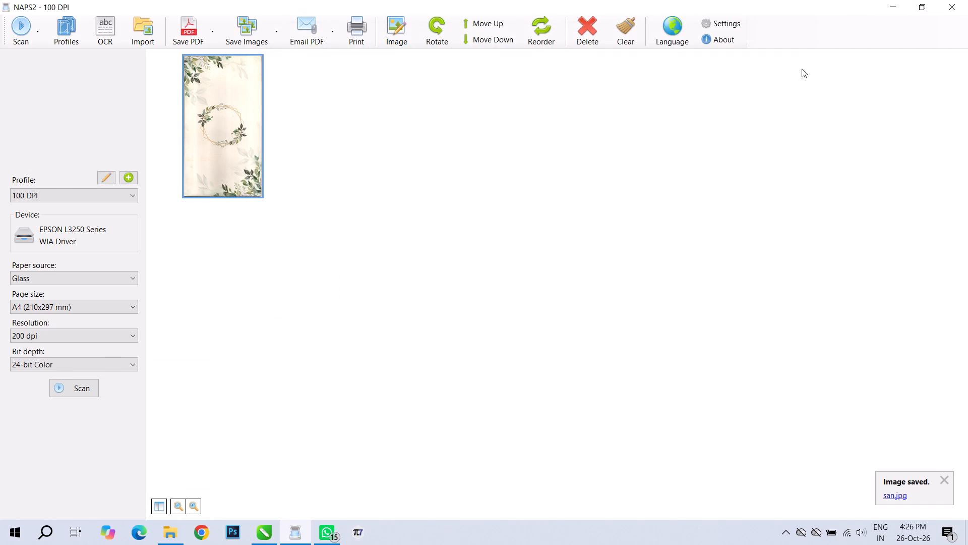
Switch to CorelDRAW 2020 with the open yellow wedding card design.
key("alt+Tab")
key("alt+Tab")
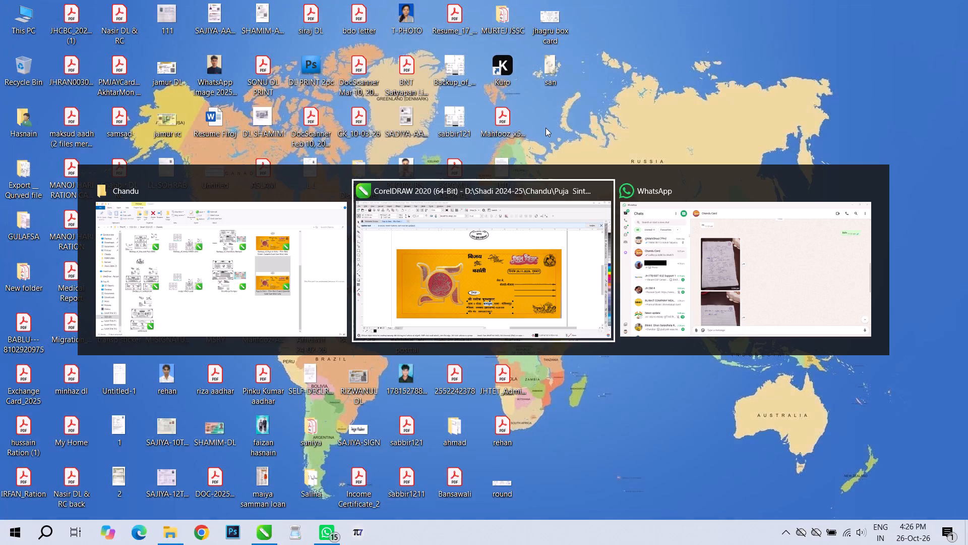
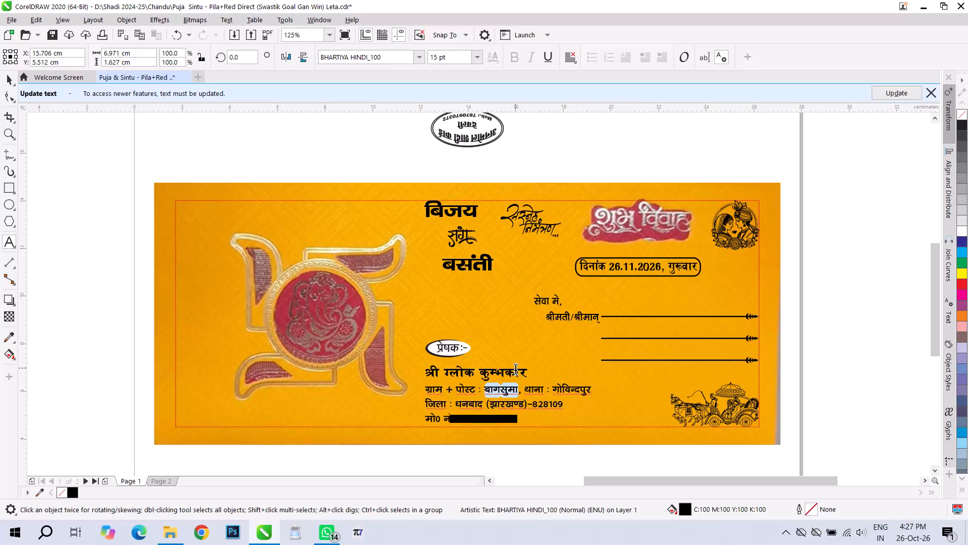
Show page 2 of the wedding card design.
left_click(167, 483)
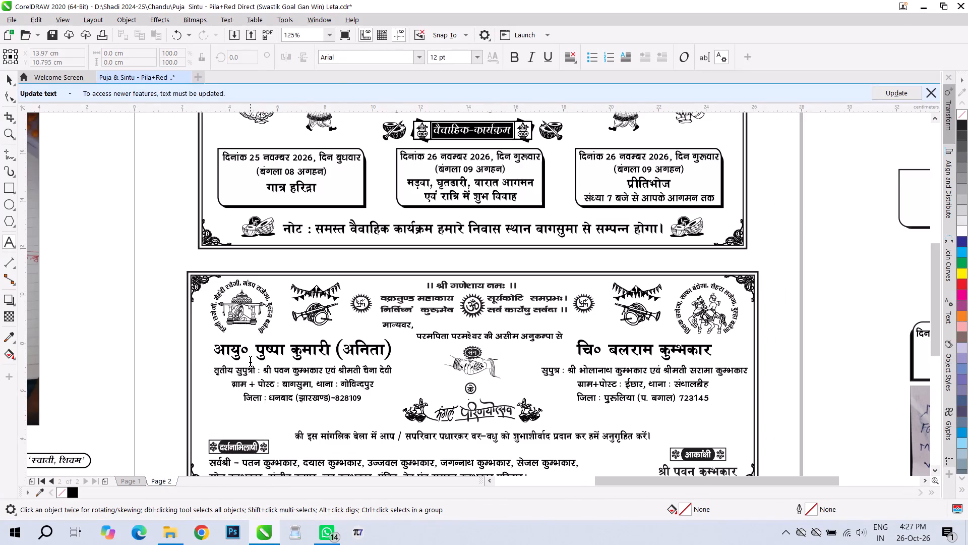
Create a new one-page A4 landscape document, 297 x 210 mm, in RGB at 300 dpi.
left_click(199, 79)
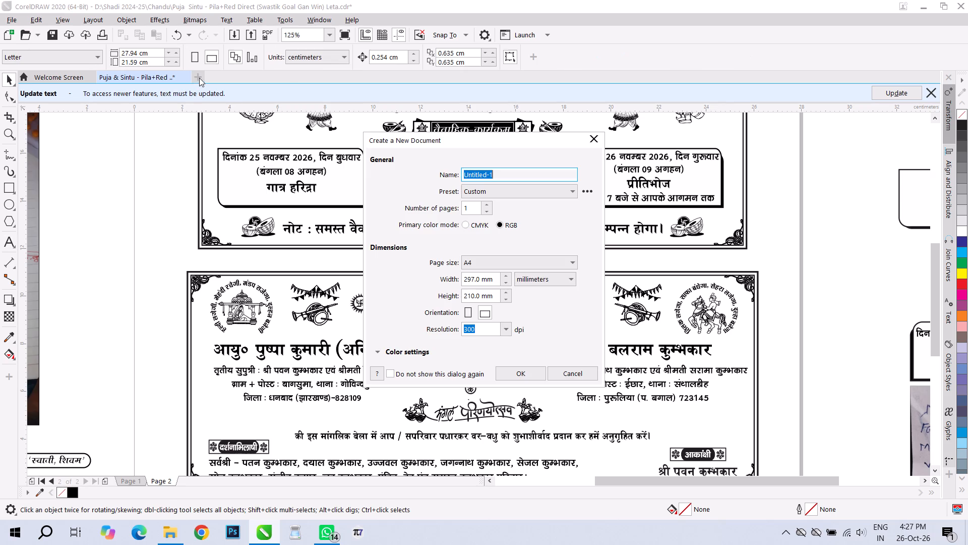
left_click(515, 377)
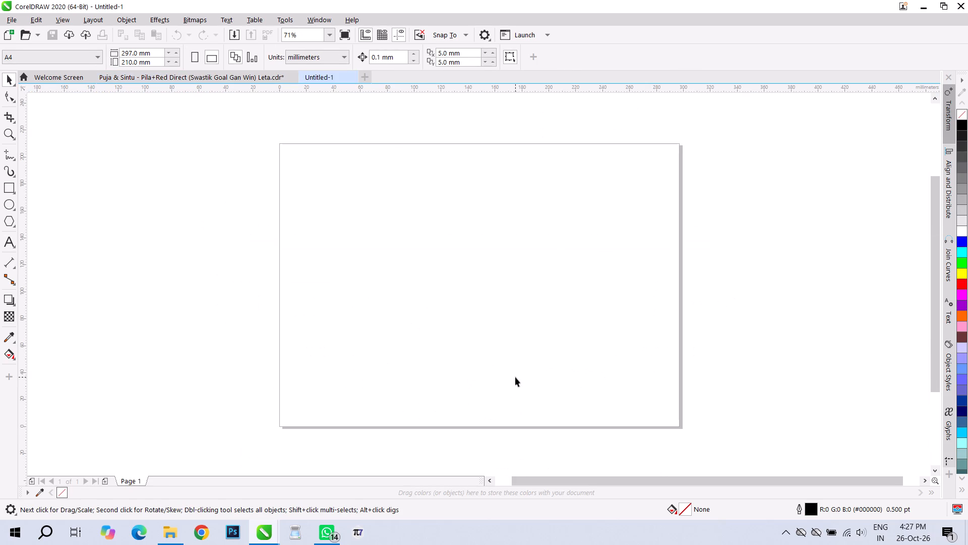
Open the recent wedding card file Anu and Puja 2026.cdr from the Welcome Screen.
left_click(70, 78)
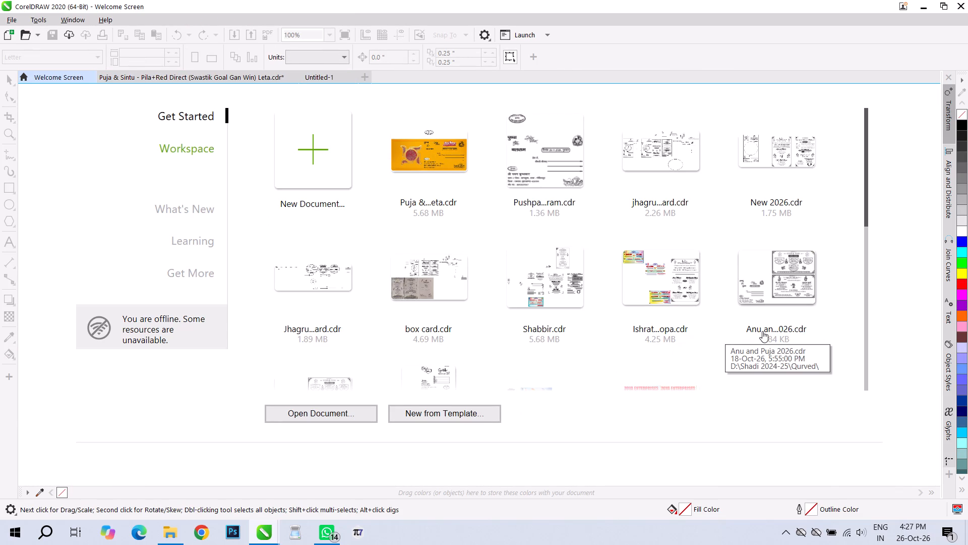
left_click(769, 274)
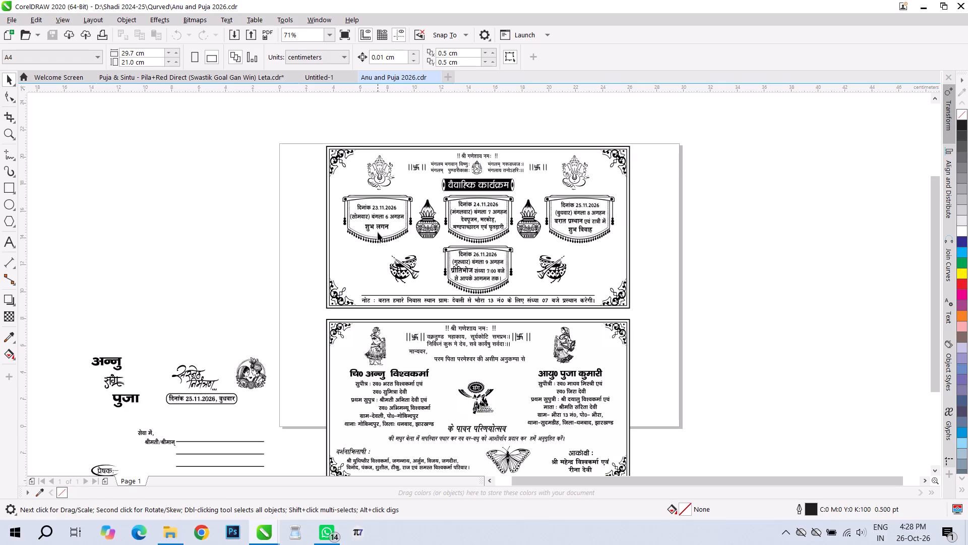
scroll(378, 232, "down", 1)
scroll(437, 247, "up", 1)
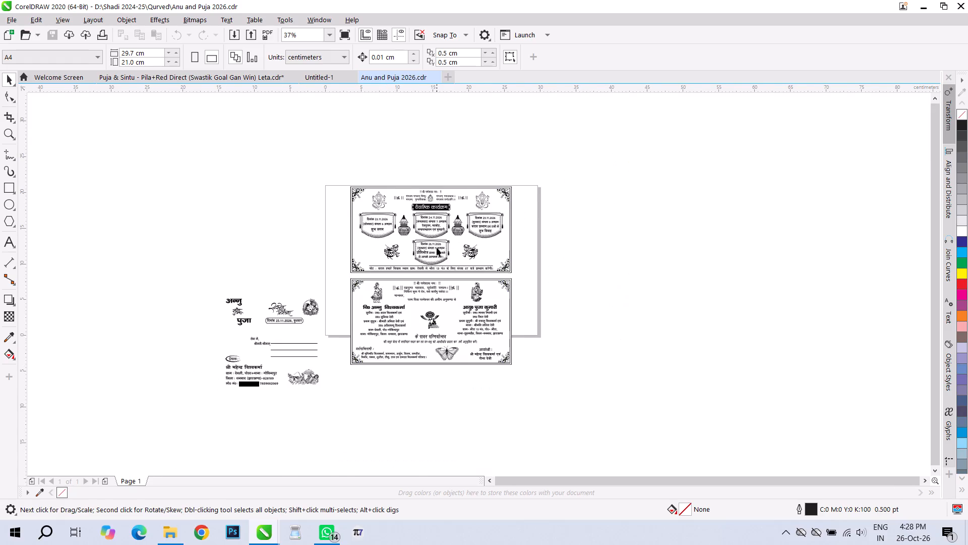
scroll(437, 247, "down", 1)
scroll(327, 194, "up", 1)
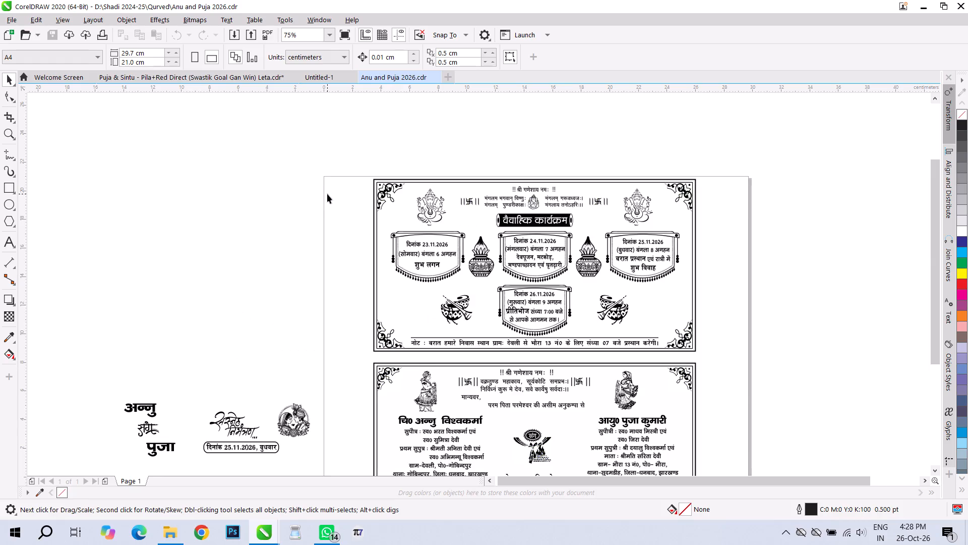
Switch to the Puja & Sintu card document and show its first page with the yellow envelope design.
left_click(121, 79)
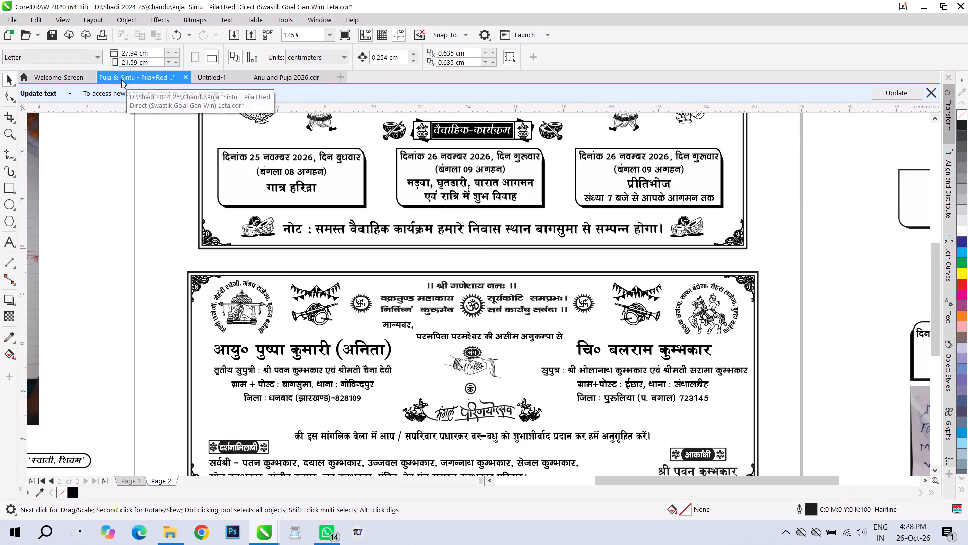
scroll(459, 249, "down", 1)
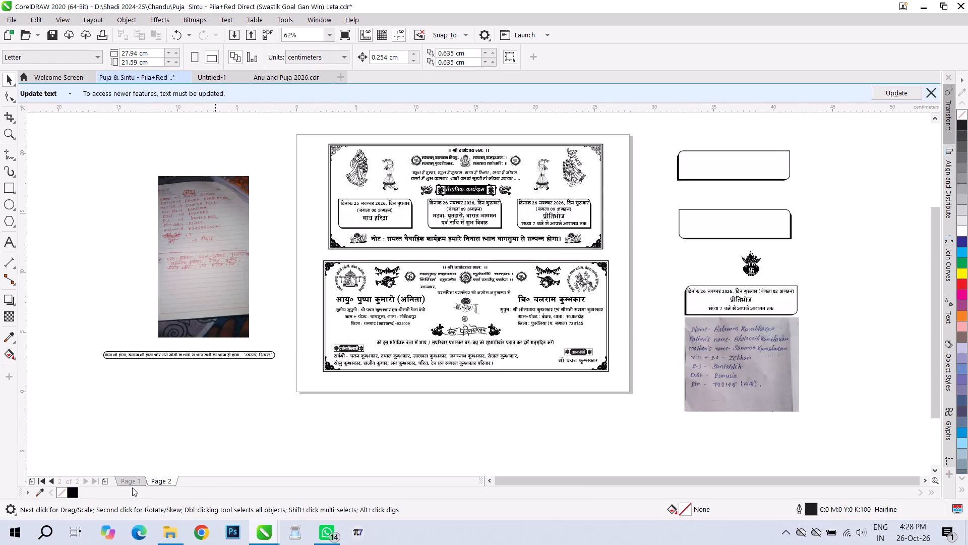
left_click(131, 483)
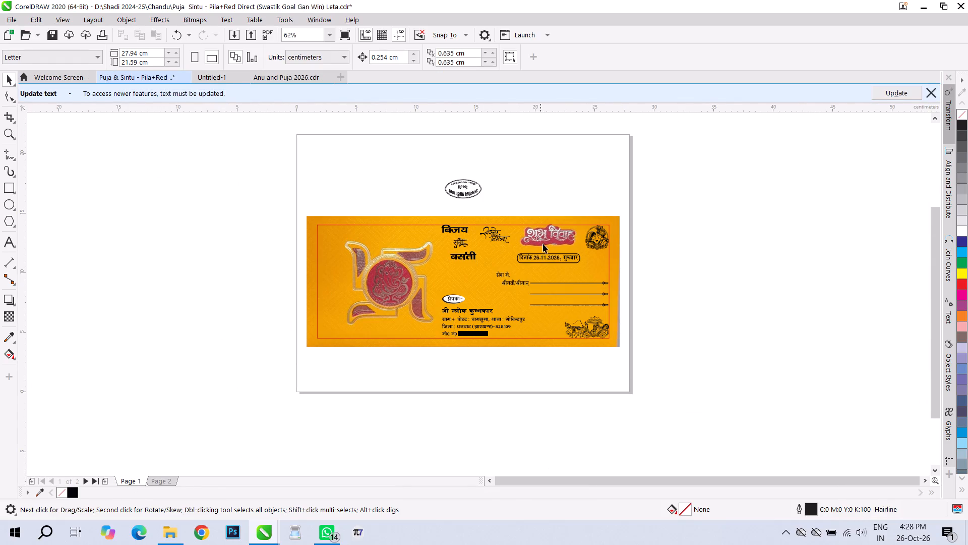
Swap the couple's names on the envelope so that बसंती stands above संग and बिजय below it.
scroll(543, 244, "up", 1)
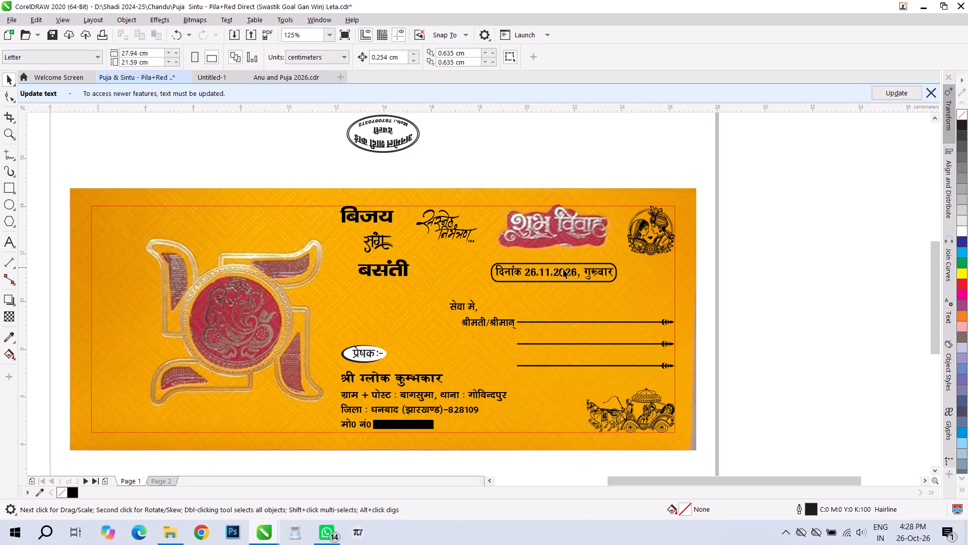
scroll(561, 271, "up", 1)
double_click(208, 170)
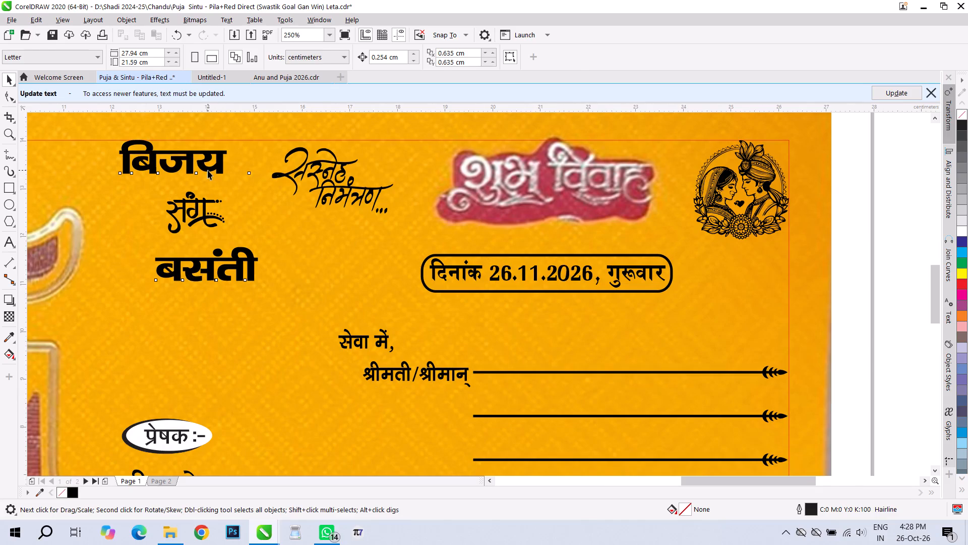
left_click_drag(122, 158, 249, 171)
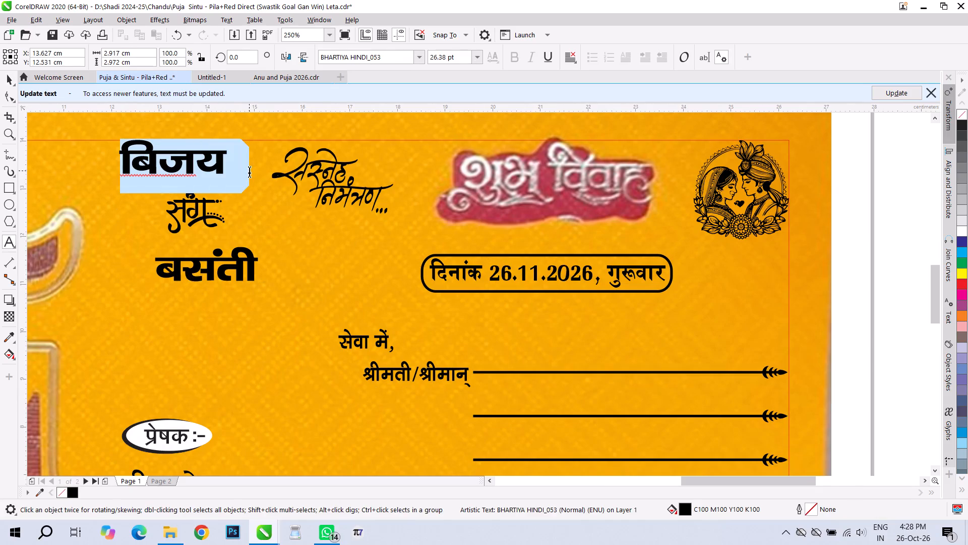
left_click_drag(249, 171, 227, 169)
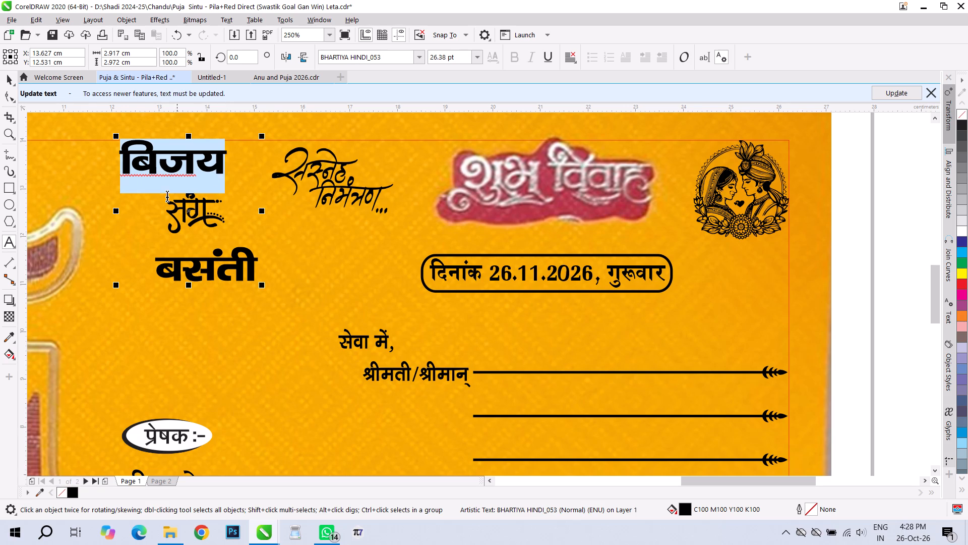
left_click_drag(157, 263, 258, 258)
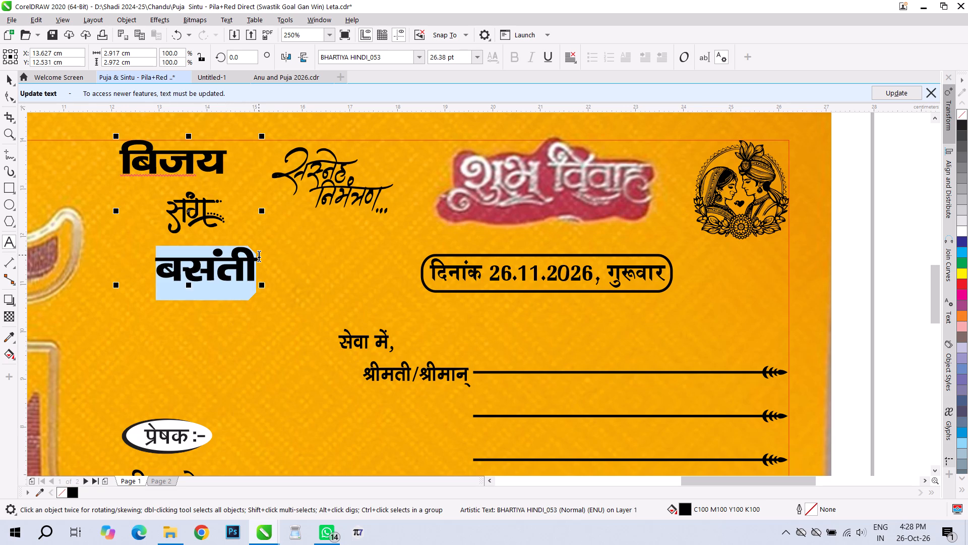
key("ctrl+c")
left_click(123, 153)
key("ctrl+v")
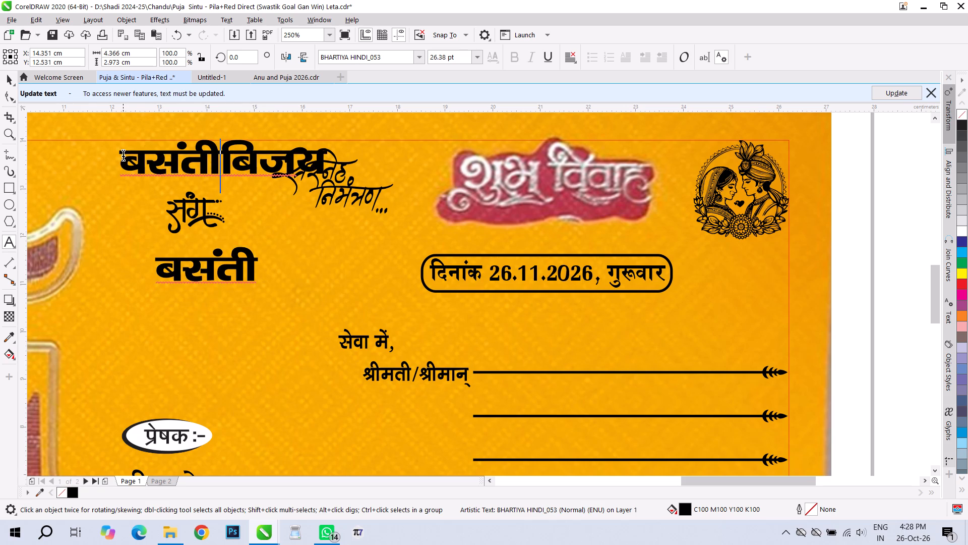
left_click_drag(222, 157, 325, 158)
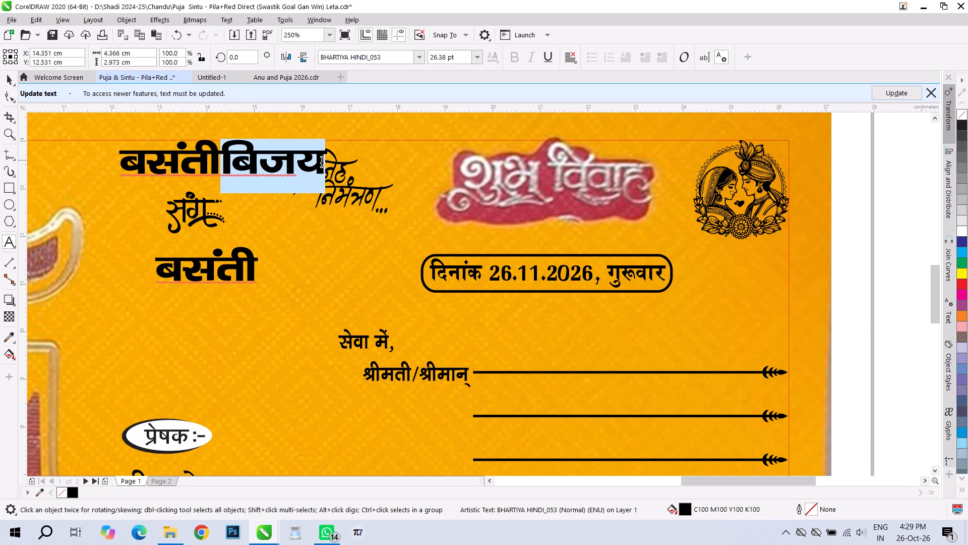
key("ctrl+x")
left_click_drag(159, 259, 258, 266)
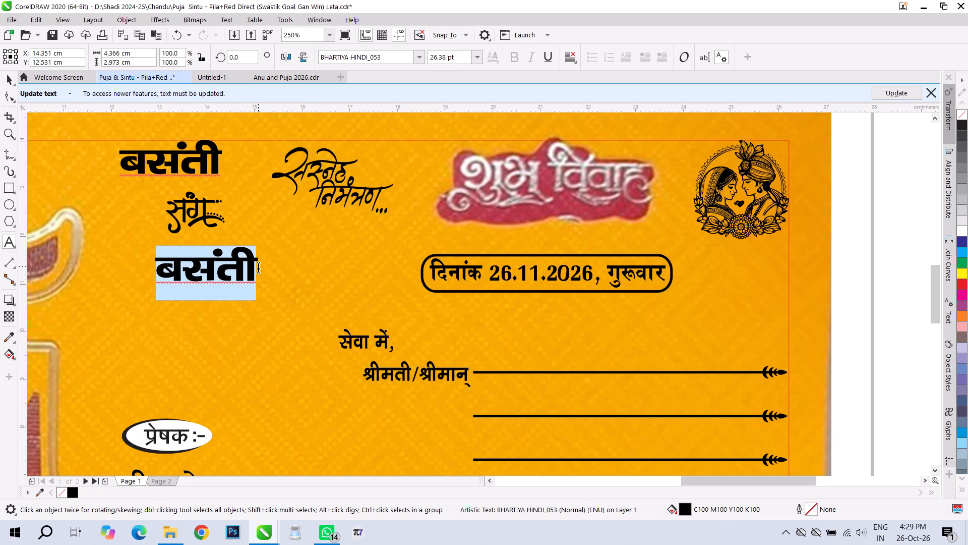
key("ctrl+v")
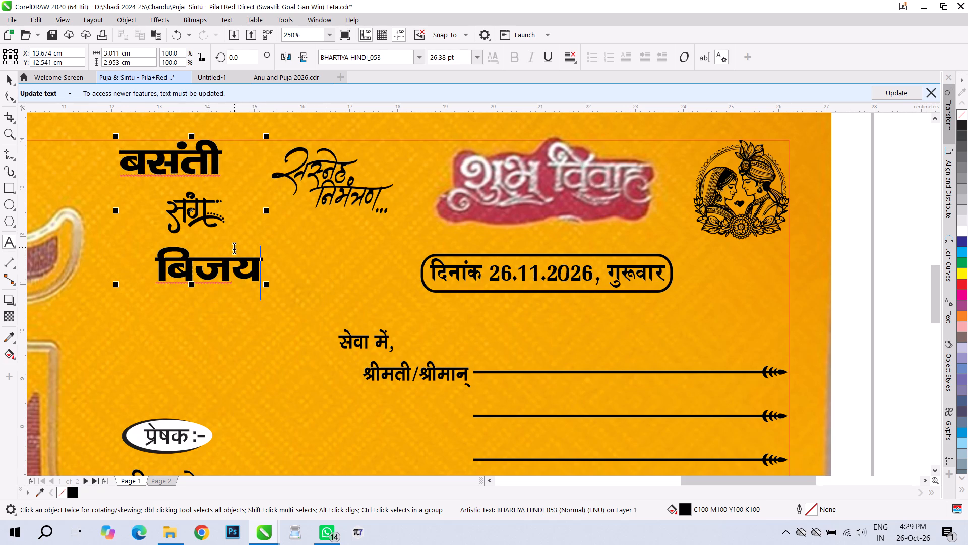
Replace the given name ग्लोक in the sender line under प्रेषक with मनभुल.
scroll(233, 236, "down", 1)
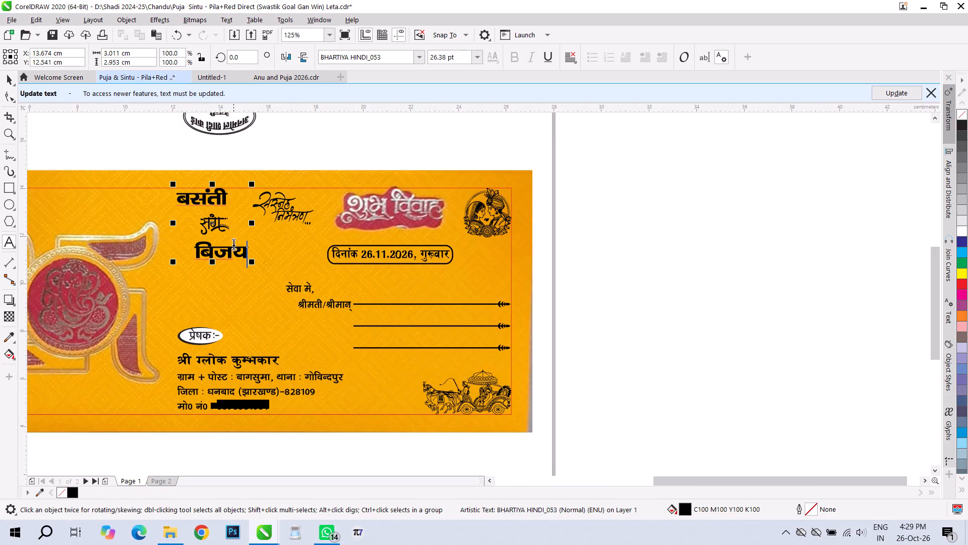
scroll(209, 417, "up", 1)
left_click_drag(188, 301, 230, 300)
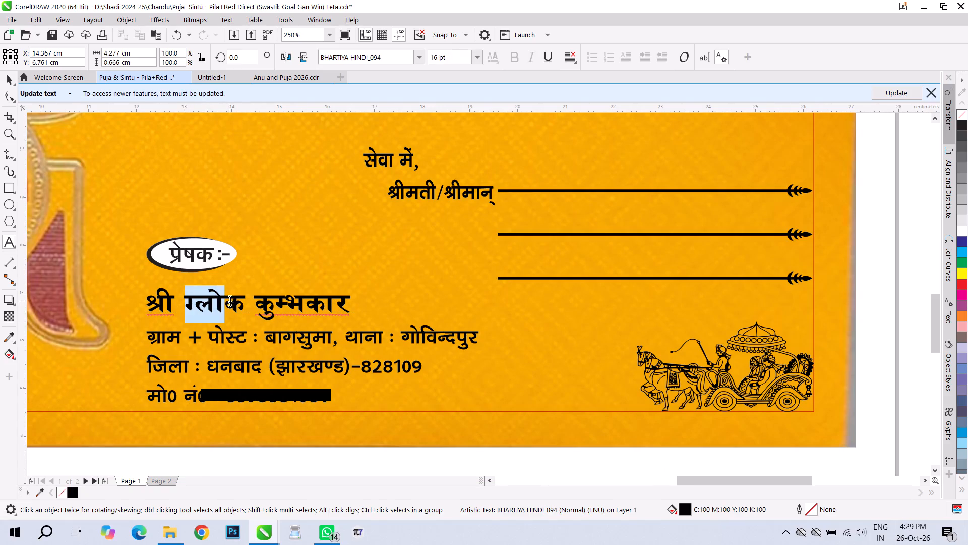
left_click_drag(230, 300, 238, 300)
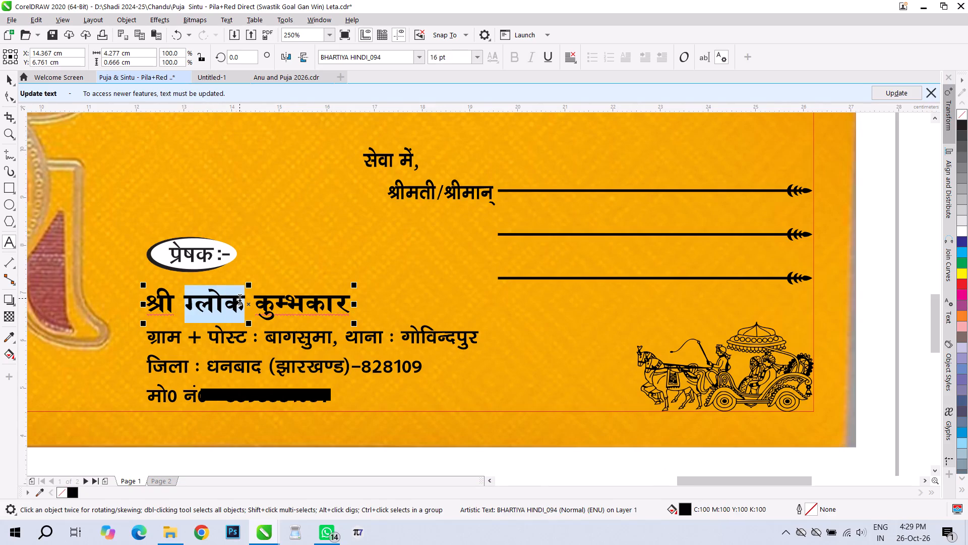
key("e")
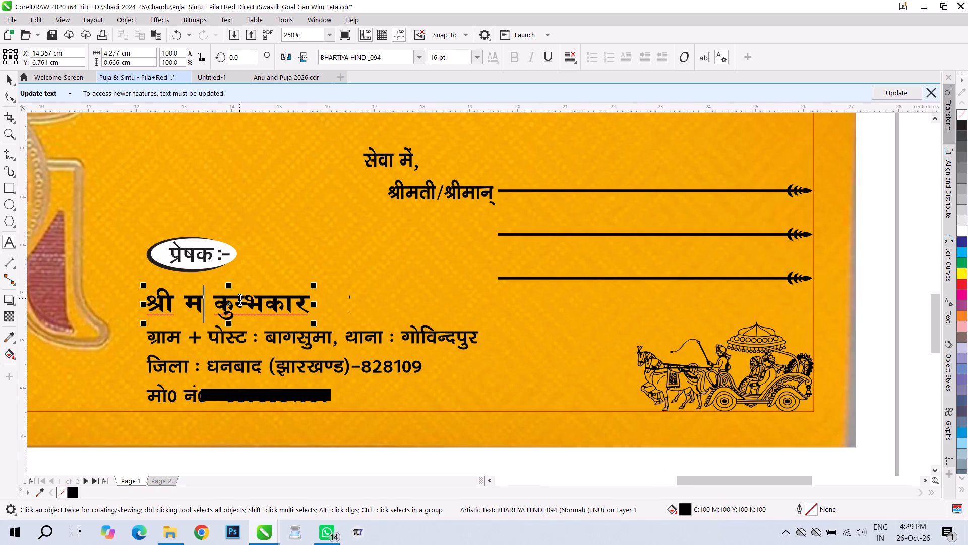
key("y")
key("BackSpace")
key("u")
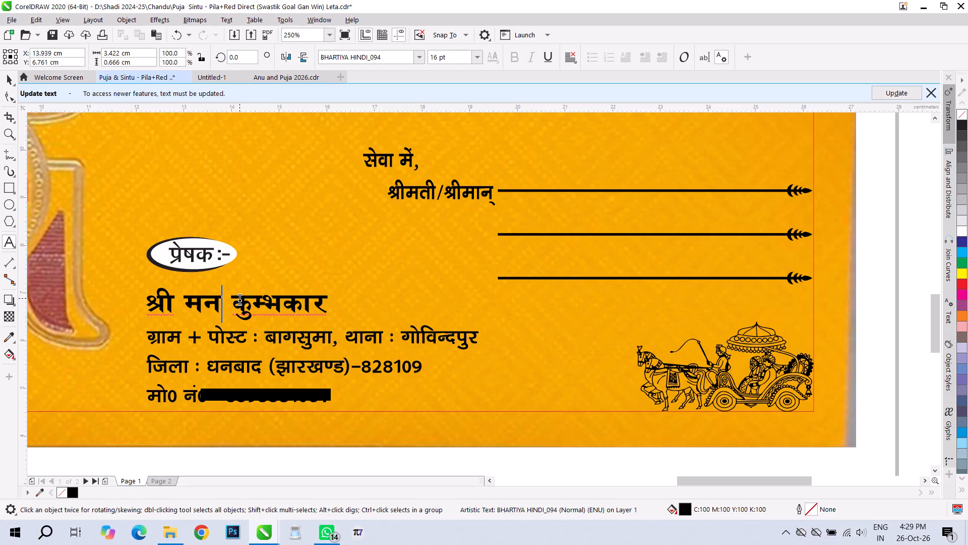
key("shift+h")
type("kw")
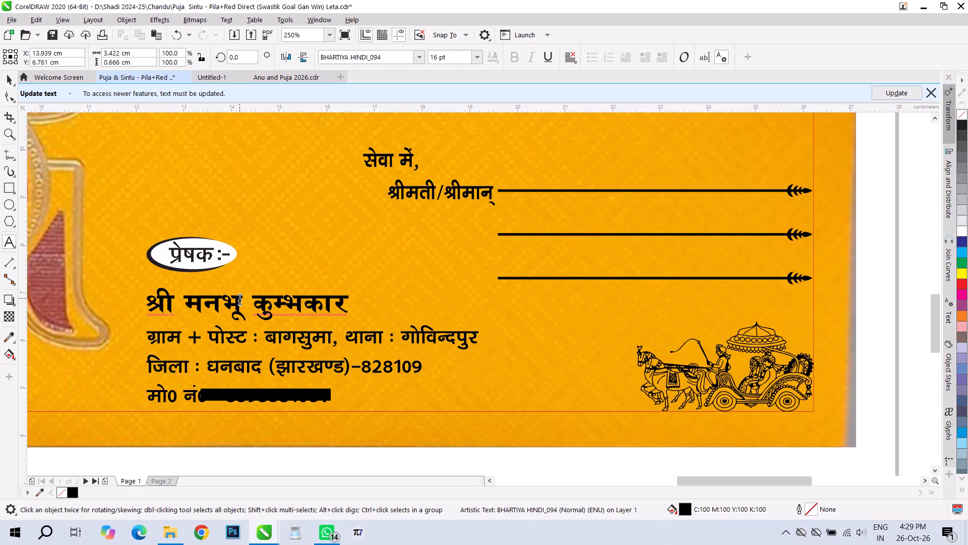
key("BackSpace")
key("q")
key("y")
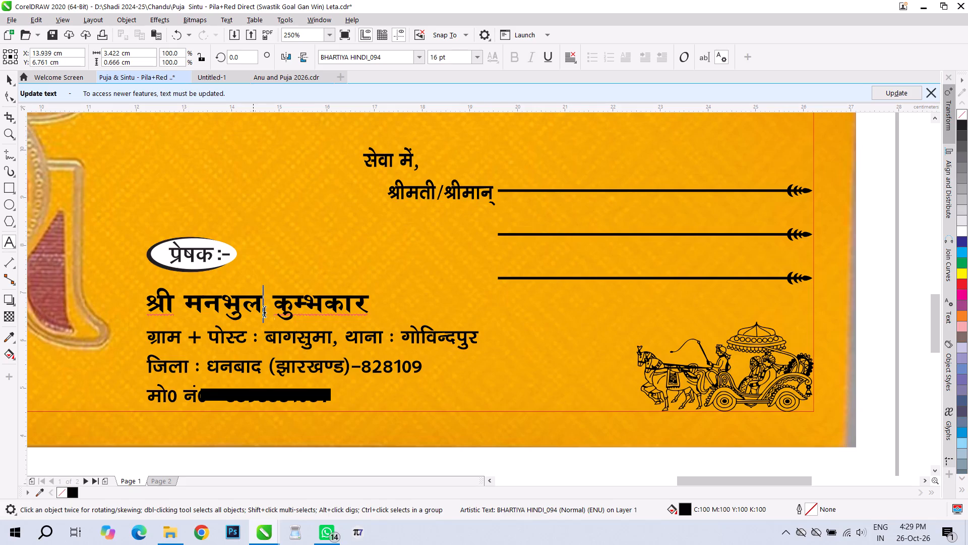
Replace the surname in the sender line under प्रेषक with the new sender's surname.
left_click_drag(310, 305, 443, 313)
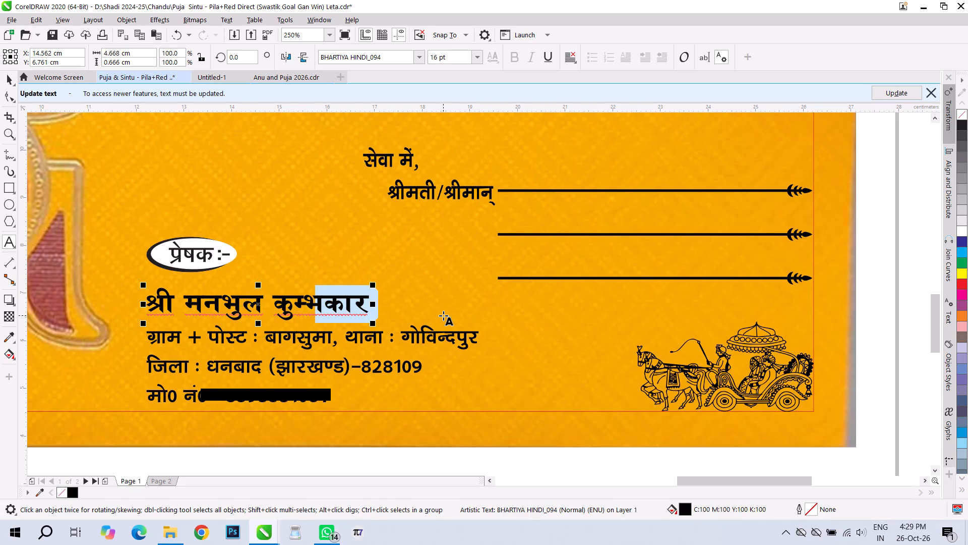
key("BackSpace")
key("BackSpace")
key("BackSpace")
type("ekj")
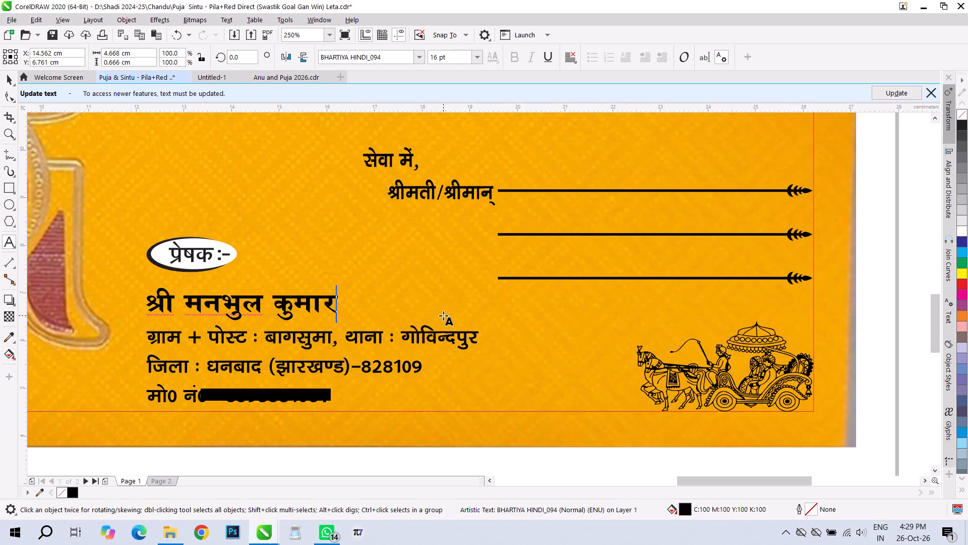
Replace the plus sign after ग्राम in the sender's address with a spaced colon, separating the village from पोस्ट.
left_click(265, 338)
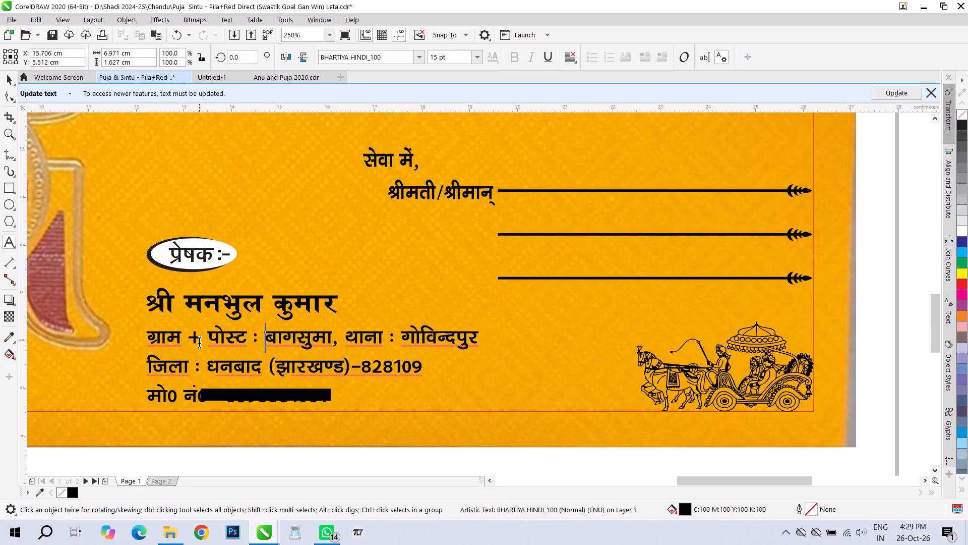
left_click_drag(192, 339, 200, 340)
key("BackSpace")
key("BackSpace")
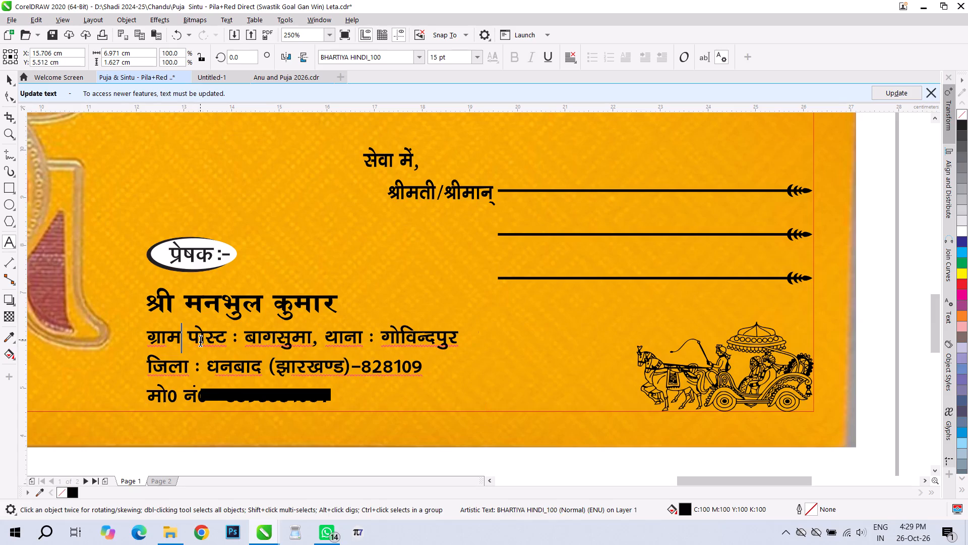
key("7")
key("BackSpace")
key("BackSpace")
key("shift+ampersand")
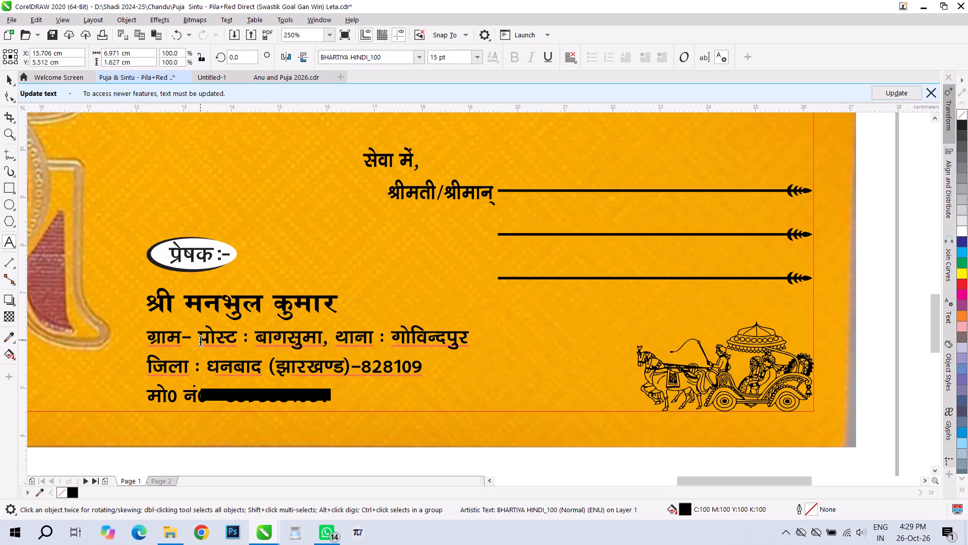
key("BackSpace")
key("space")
key("shift+percent")
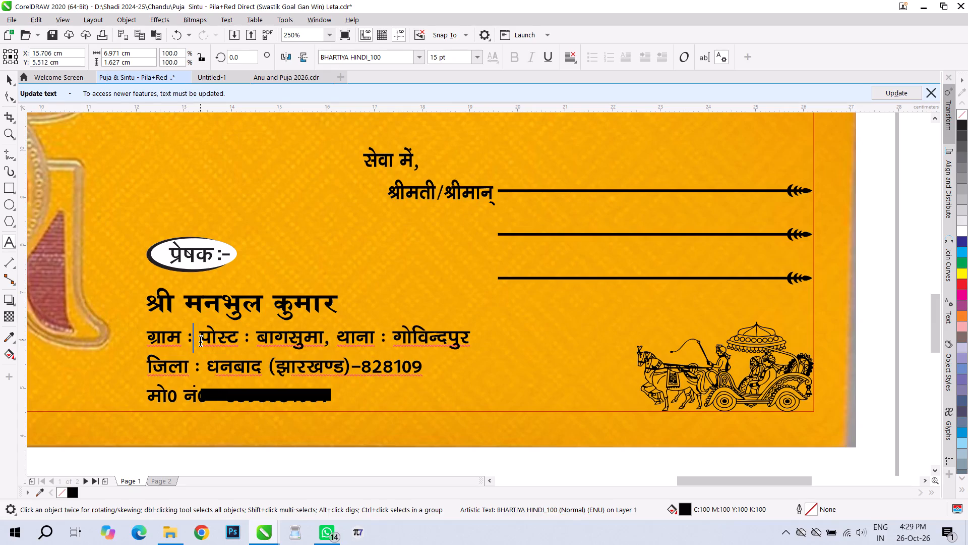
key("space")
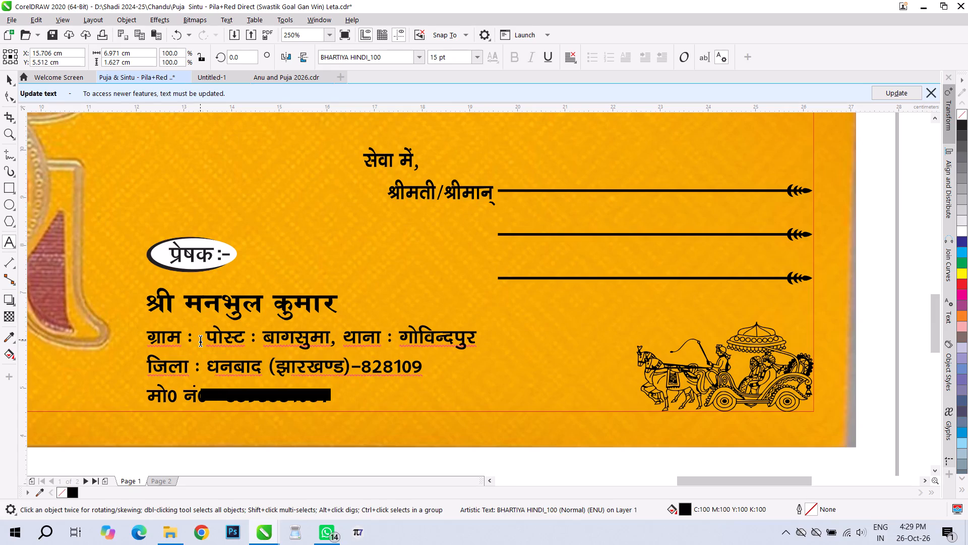
Enter the new village name after the ग्राम label in the sender's address, before पोस्ट.
key("bracketleft")
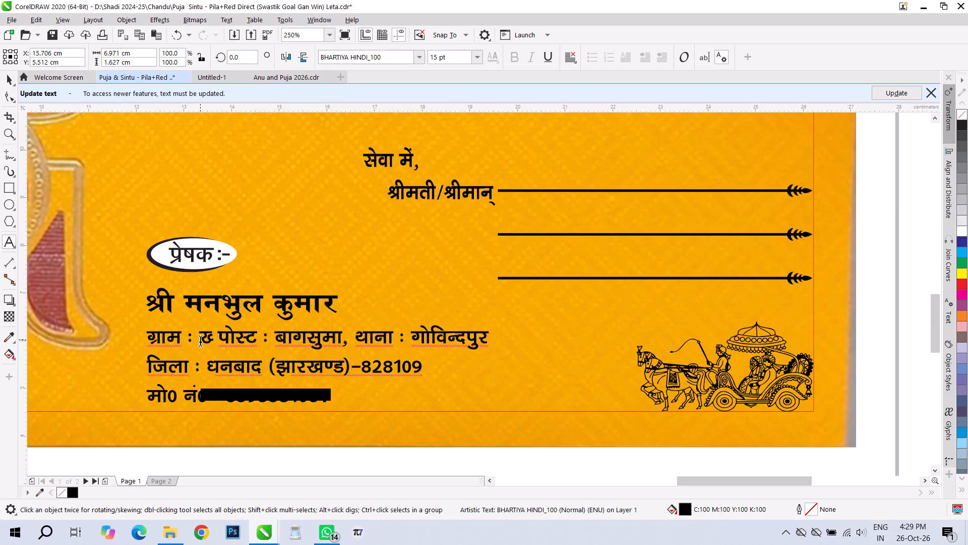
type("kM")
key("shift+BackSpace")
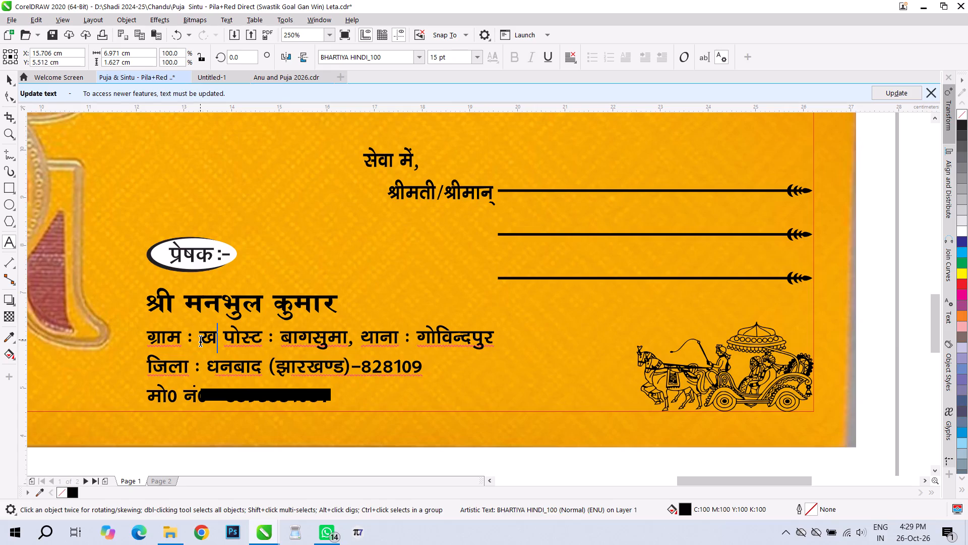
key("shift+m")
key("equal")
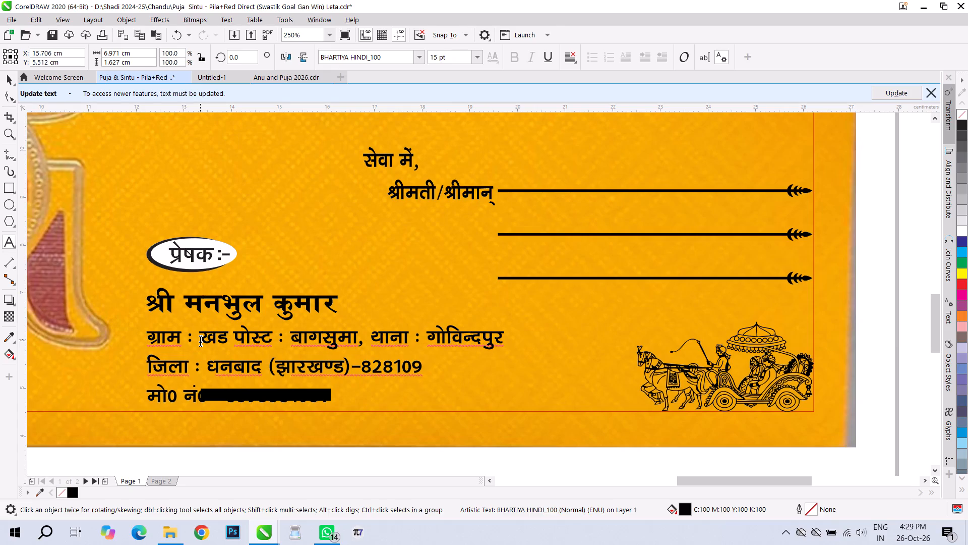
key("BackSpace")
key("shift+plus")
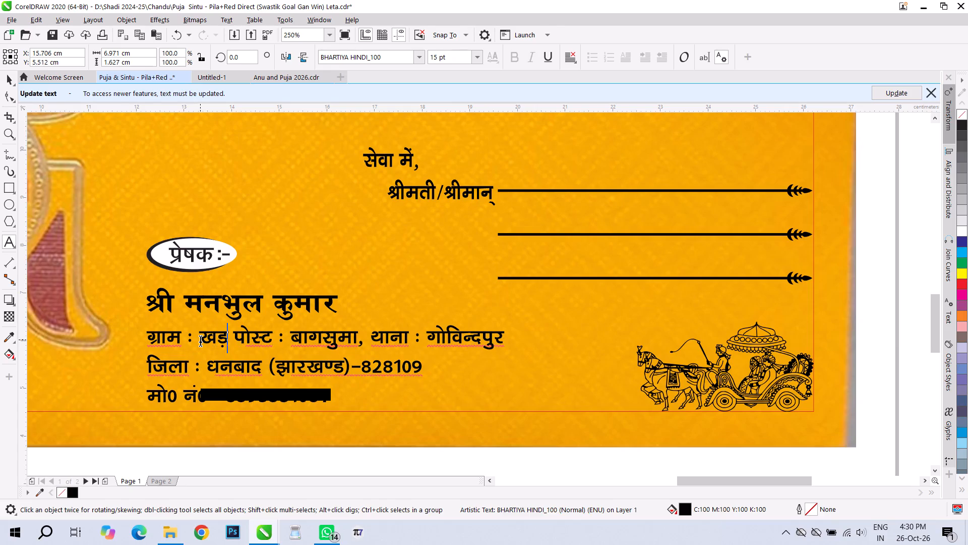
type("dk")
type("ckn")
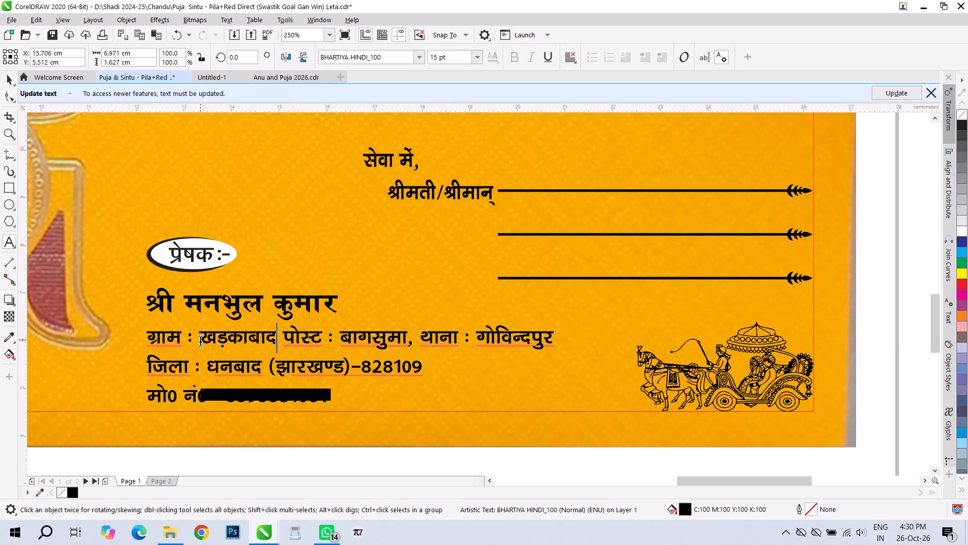
Add a comma after the village name in the sender's address, before पोस्ट.
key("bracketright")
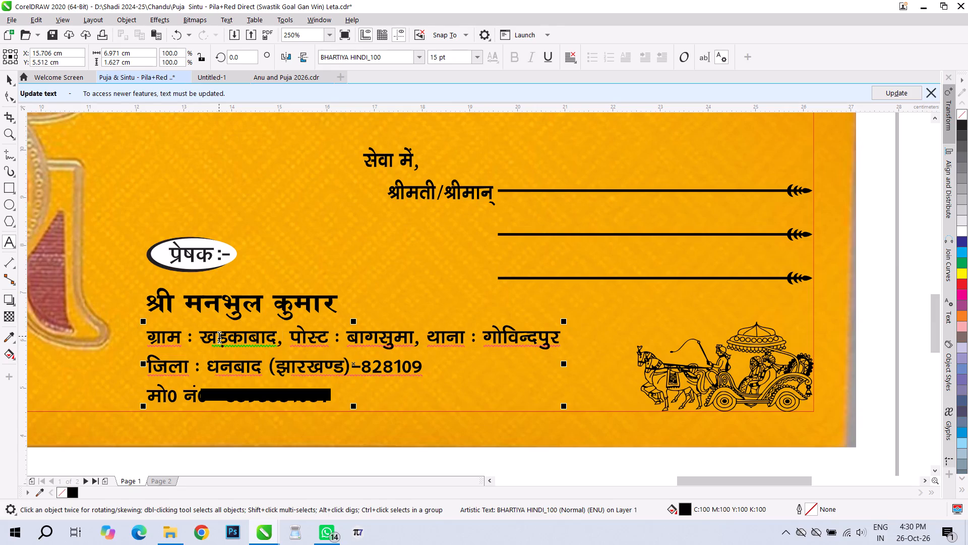
Replace the post office name after the पोस्ट label in the sender's address with the new two-word name.
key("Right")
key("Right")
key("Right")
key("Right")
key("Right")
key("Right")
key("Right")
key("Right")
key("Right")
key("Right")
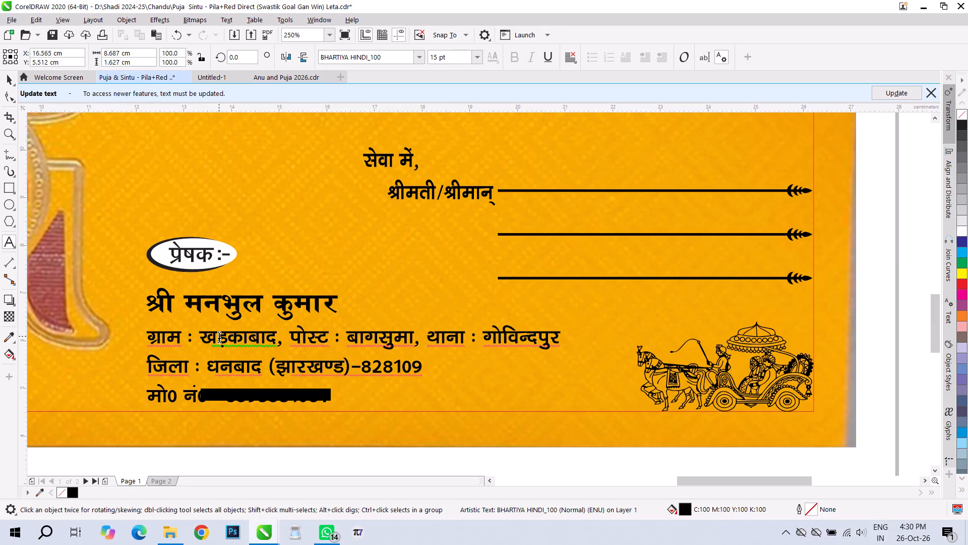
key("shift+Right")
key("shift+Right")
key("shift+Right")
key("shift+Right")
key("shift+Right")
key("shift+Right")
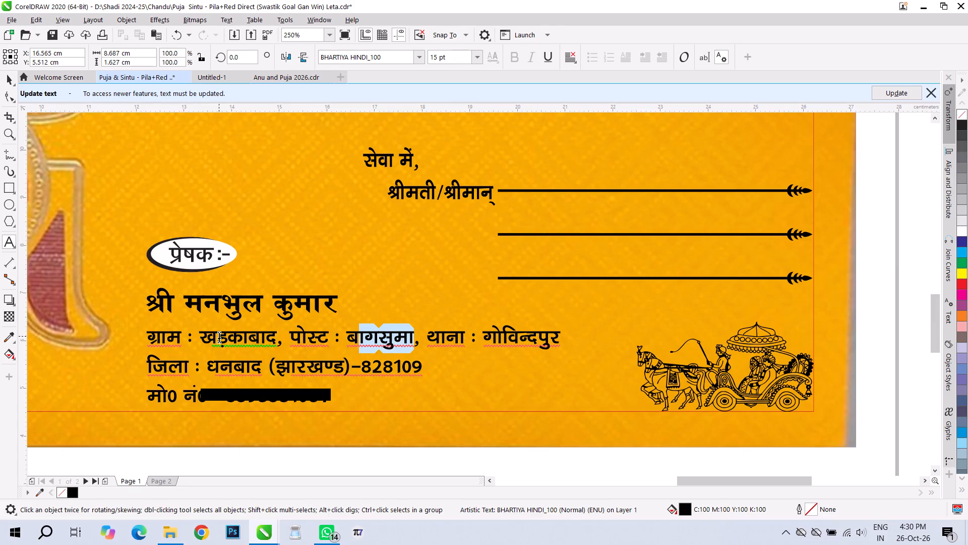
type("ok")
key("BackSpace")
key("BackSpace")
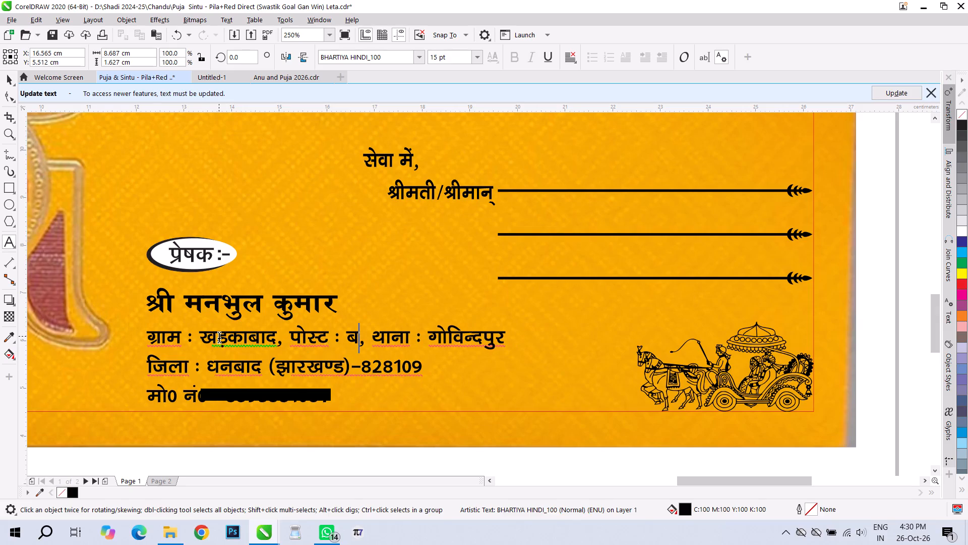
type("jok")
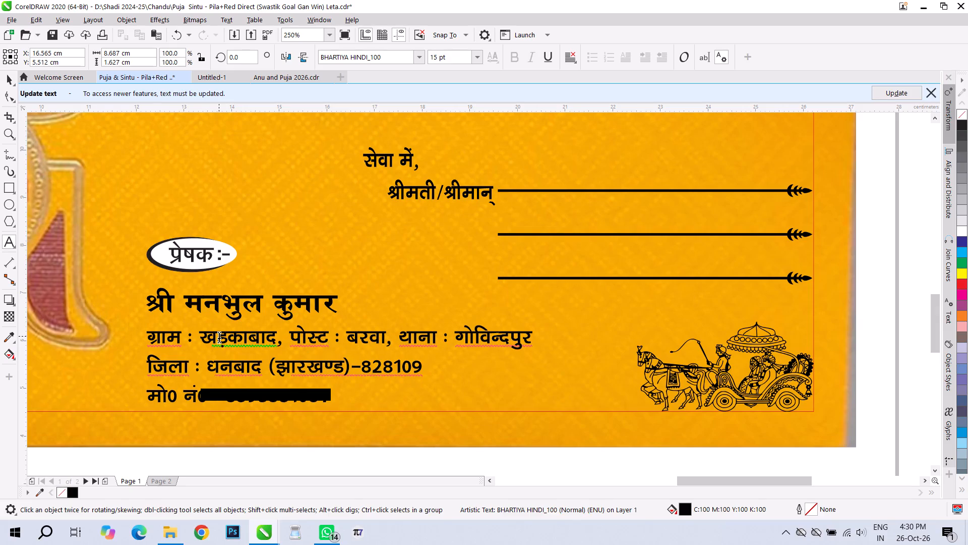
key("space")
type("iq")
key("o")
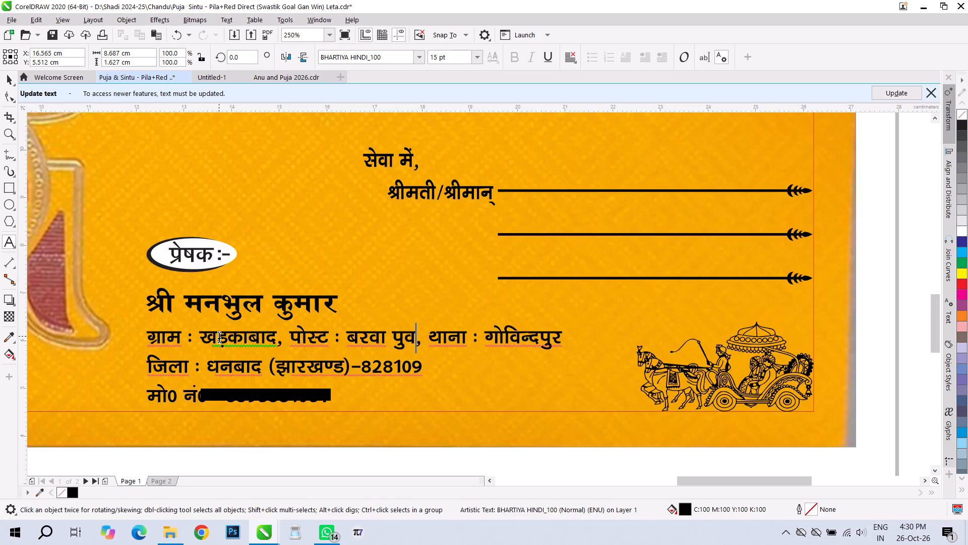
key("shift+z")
Break the sender's address after the post office's comma so थाना starts a new line without a leading space.
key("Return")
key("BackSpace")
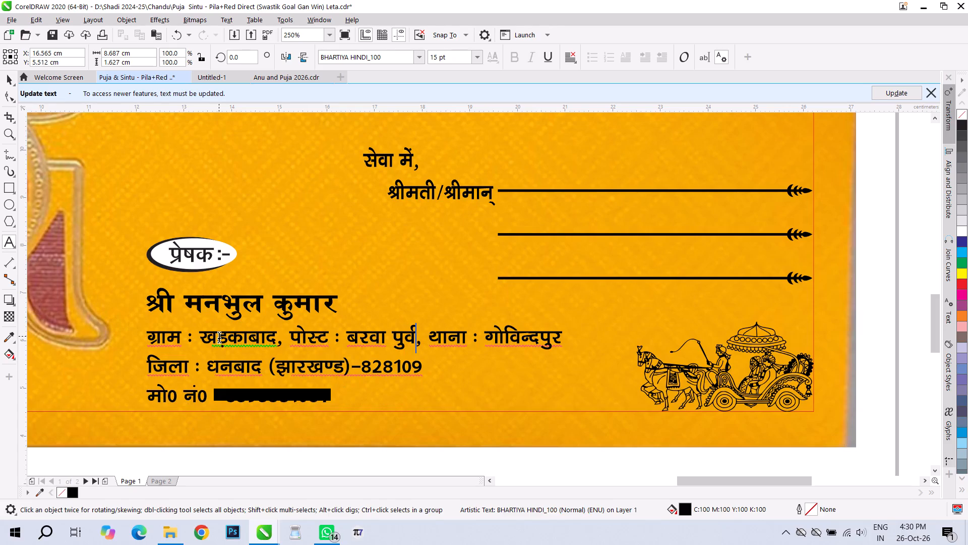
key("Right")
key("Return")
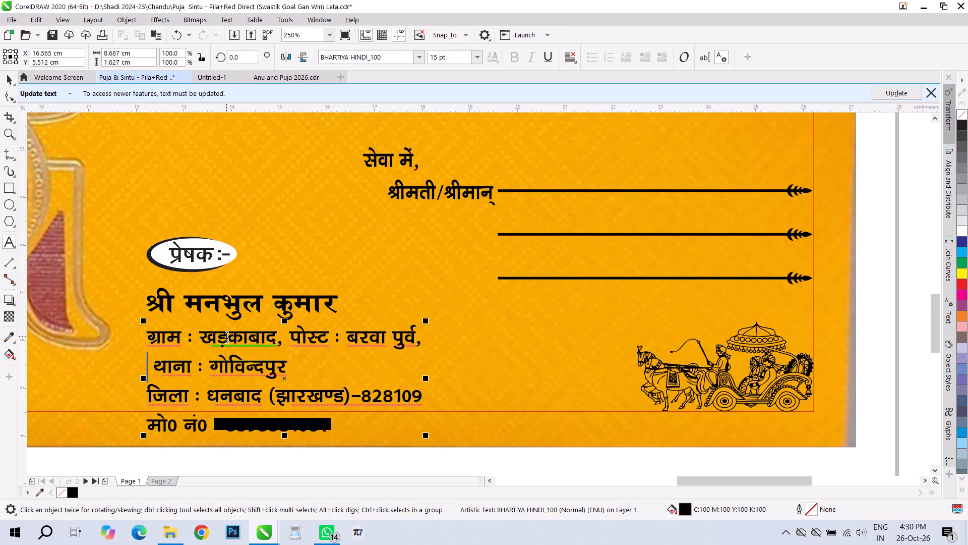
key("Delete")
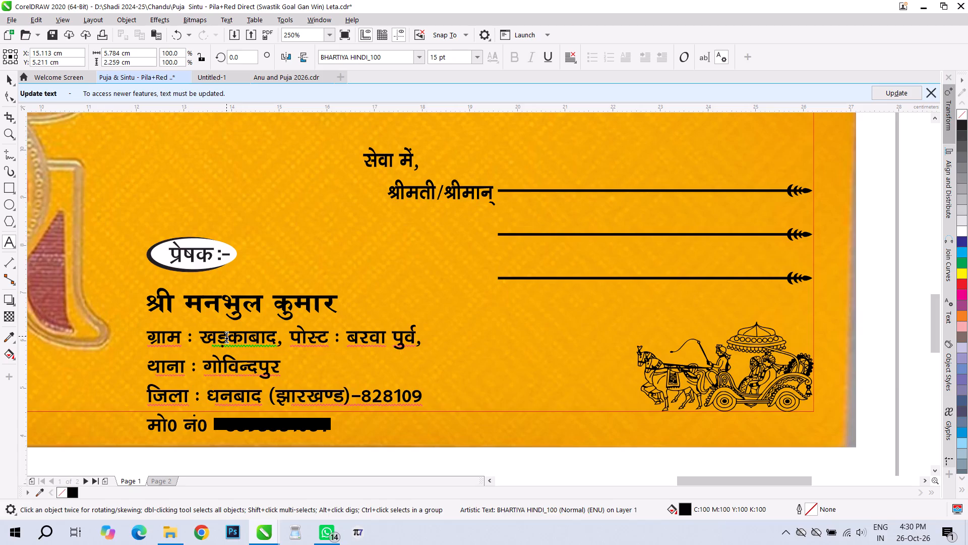
Add a comma and space after the थाना name and join the जिला line onto the same line.
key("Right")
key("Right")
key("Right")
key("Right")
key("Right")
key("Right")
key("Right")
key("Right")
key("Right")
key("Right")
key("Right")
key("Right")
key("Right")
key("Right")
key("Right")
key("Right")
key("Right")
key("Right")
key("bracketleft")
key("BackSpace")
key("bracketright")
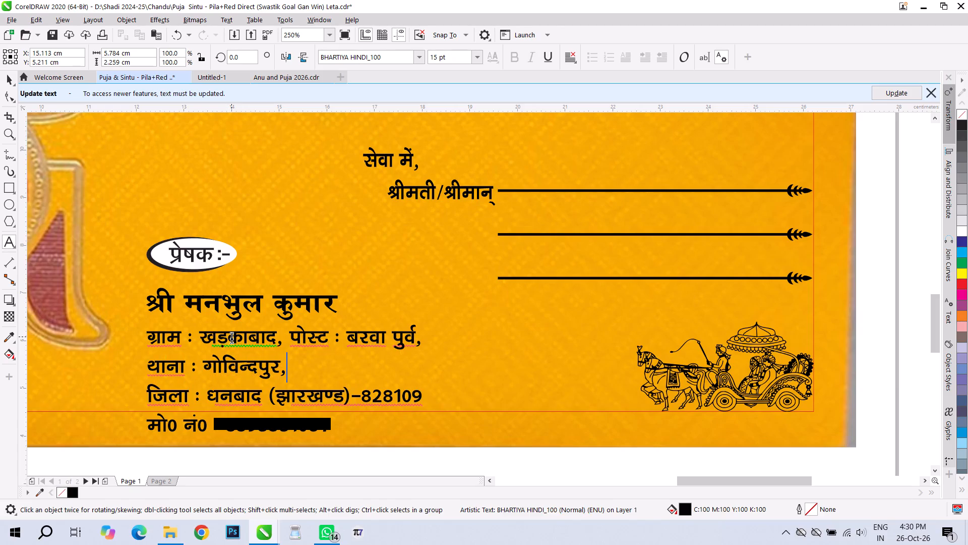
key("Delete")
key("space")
Delete the state name (झारखण्ड) with its brackets after the district name, keeping the dash before the PIN code.
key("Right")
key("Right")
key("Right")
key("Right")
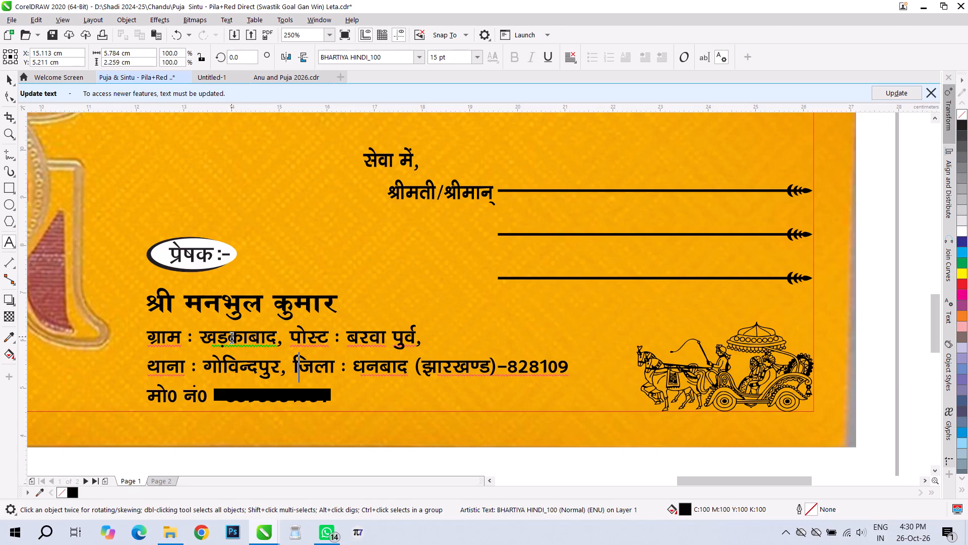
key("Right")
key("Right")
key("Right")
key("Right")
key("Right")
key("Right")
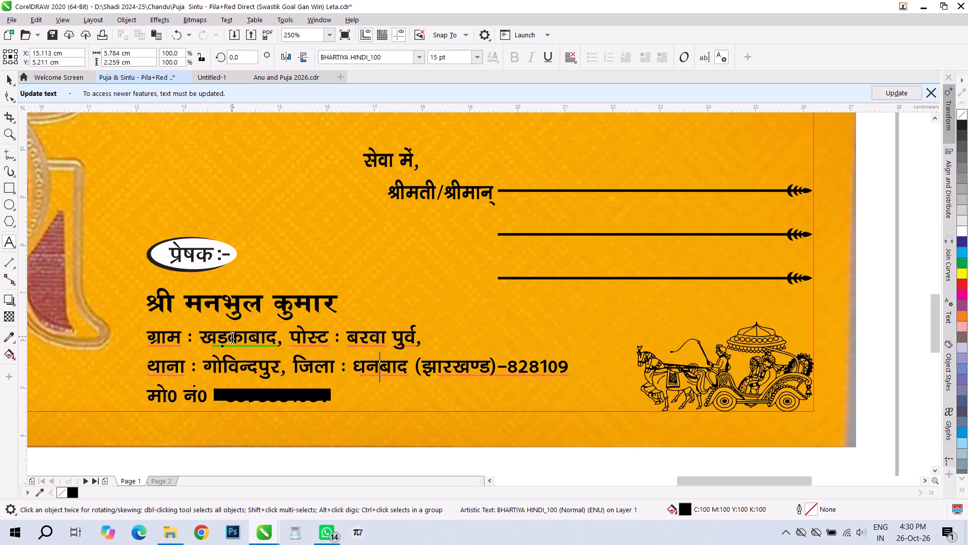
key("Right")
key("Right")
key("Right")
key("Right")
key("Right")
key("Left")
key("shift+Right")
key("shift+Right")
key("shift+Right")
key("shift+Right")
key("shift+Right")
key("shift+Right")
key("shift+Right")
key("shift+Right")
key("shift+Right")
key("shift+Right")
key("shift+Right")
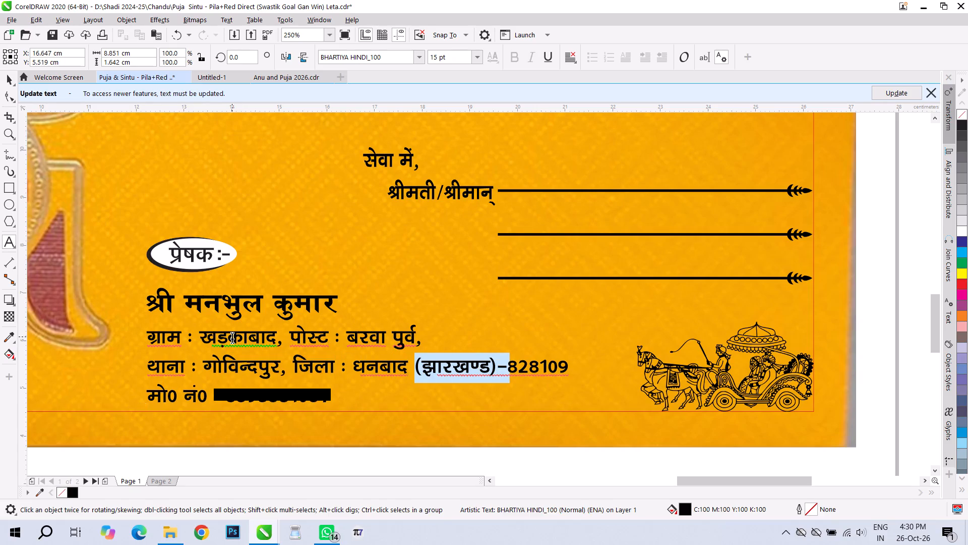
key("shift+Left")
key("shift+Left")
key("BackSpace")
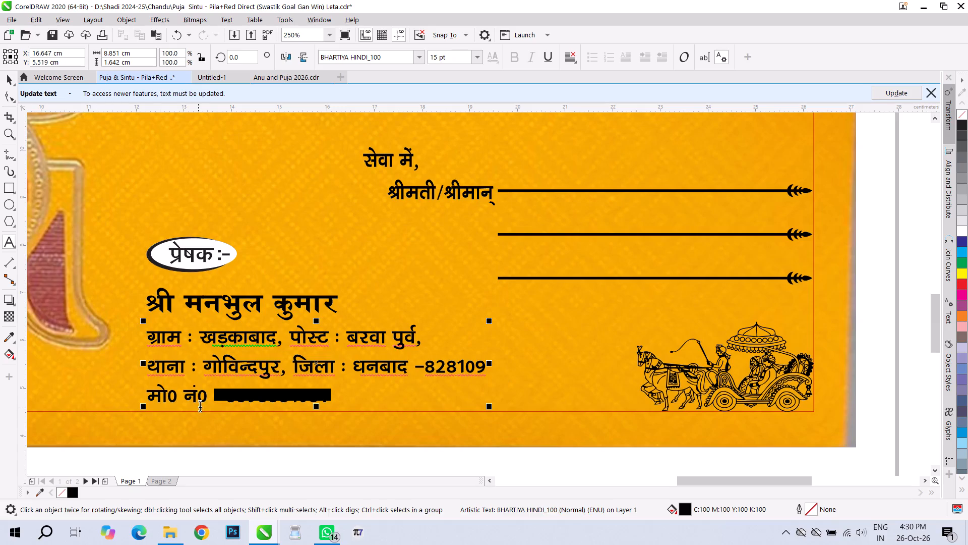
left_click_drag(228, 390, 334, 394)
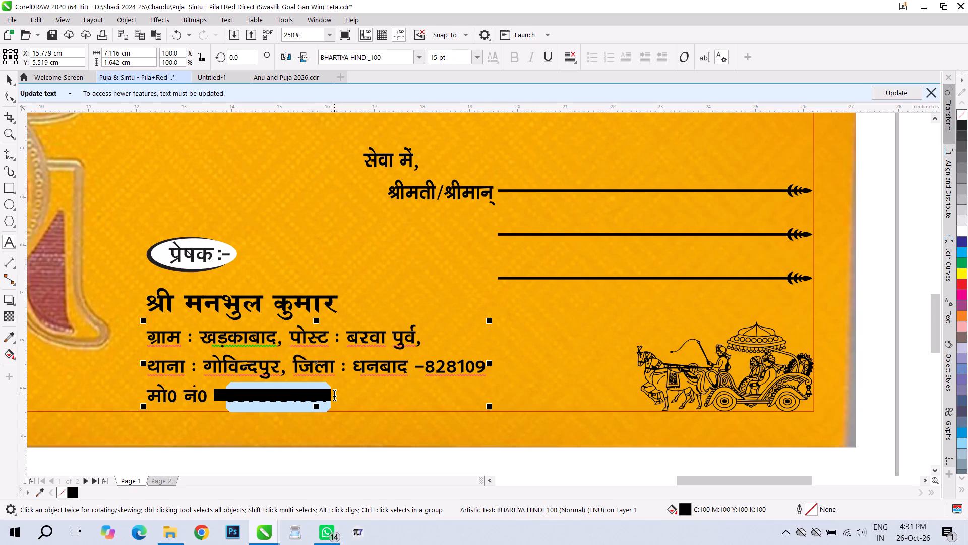
On page 2, set the गात्र हरिद्रा event's date to 26 नवम्बर 2026 and its weekday to गुरूवार.
left_click(169, 480)
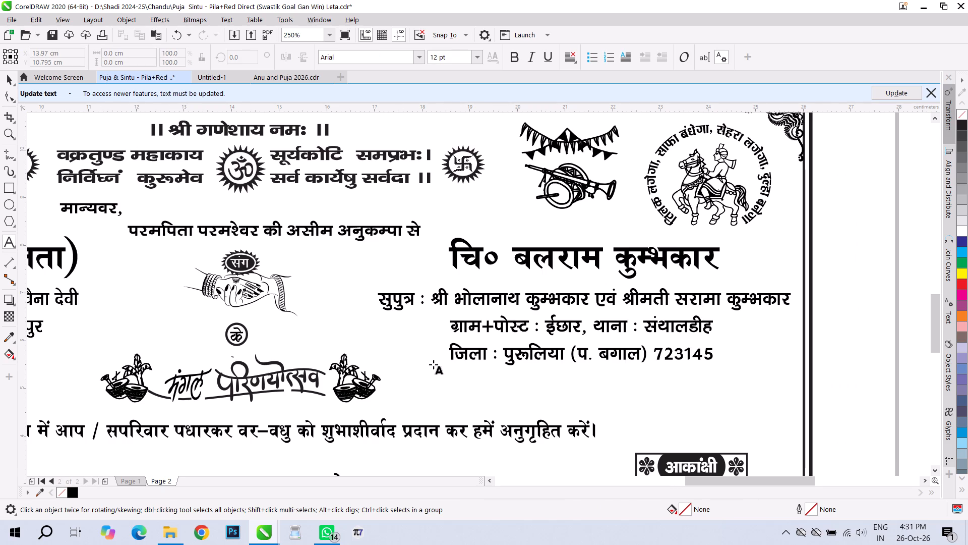
scroll(461, 344, "down", 1)
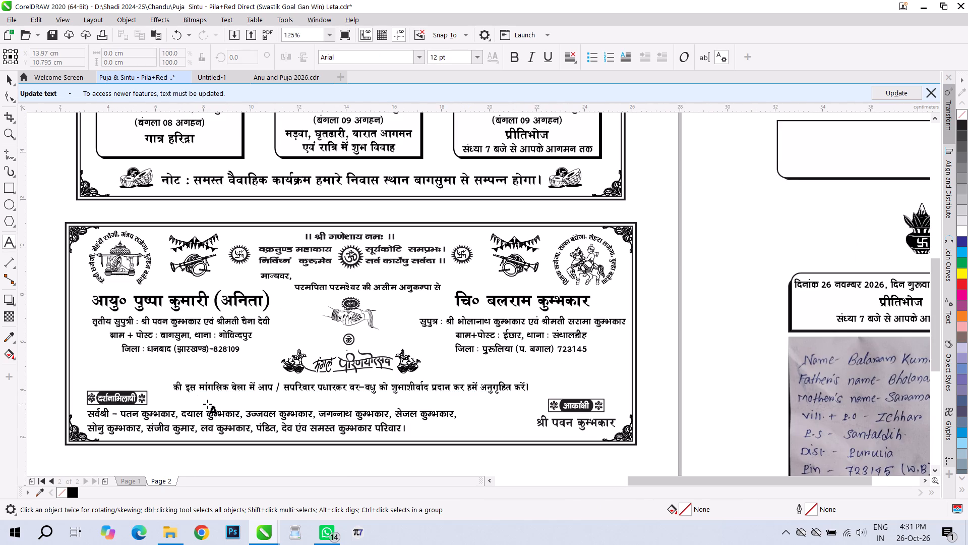
scroll(208, 406, "down", 1)
scroll(176, 230, "up", 1)
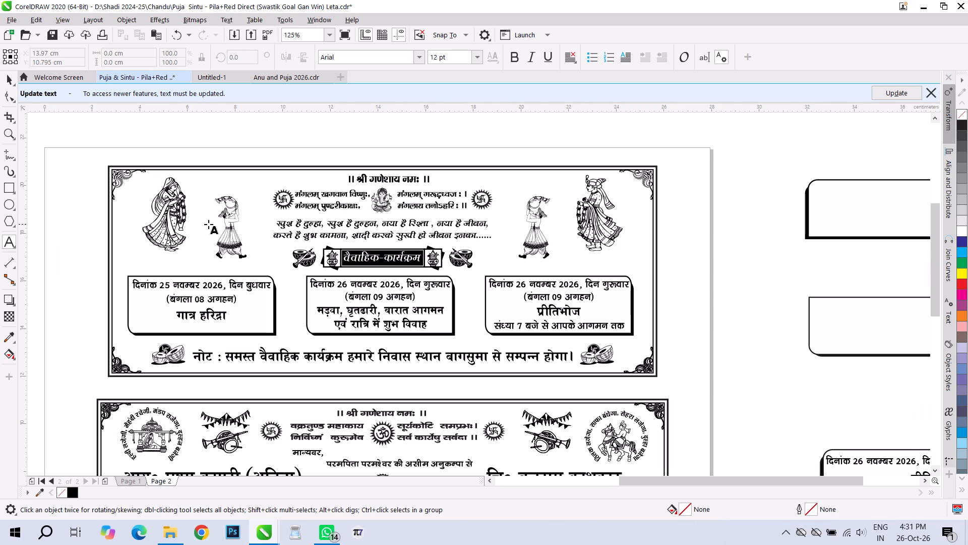
scroll(352, 259, "up", 1, "shift")
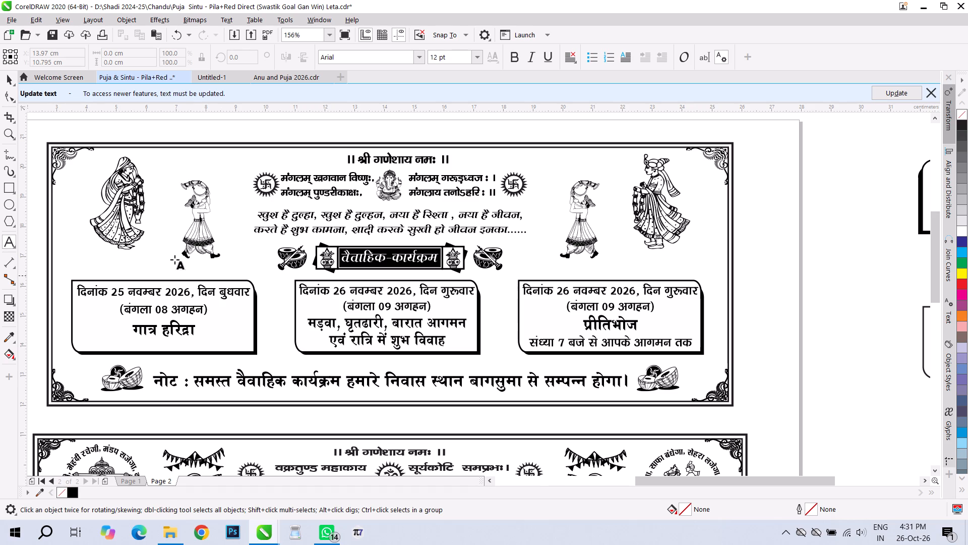
scroll(170, 252, "down", 1)
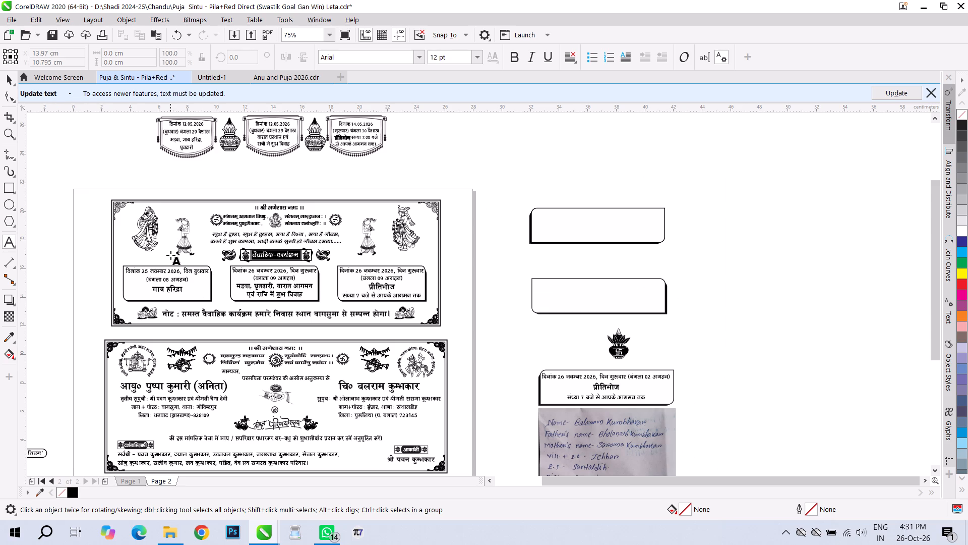
scroll(161, 290, "up", 1)
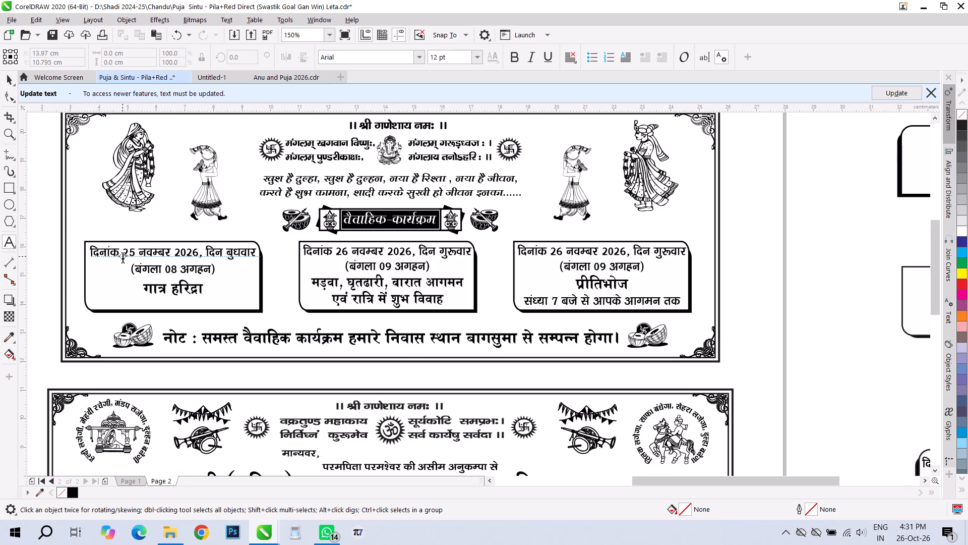
scroll(130, 256, "up", 1)
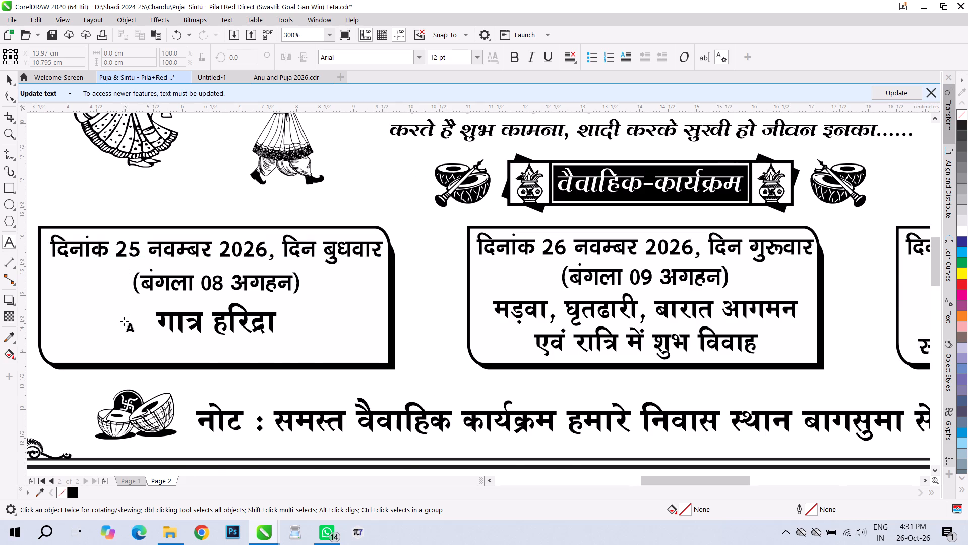
scroll(124, 322, "down", 1)
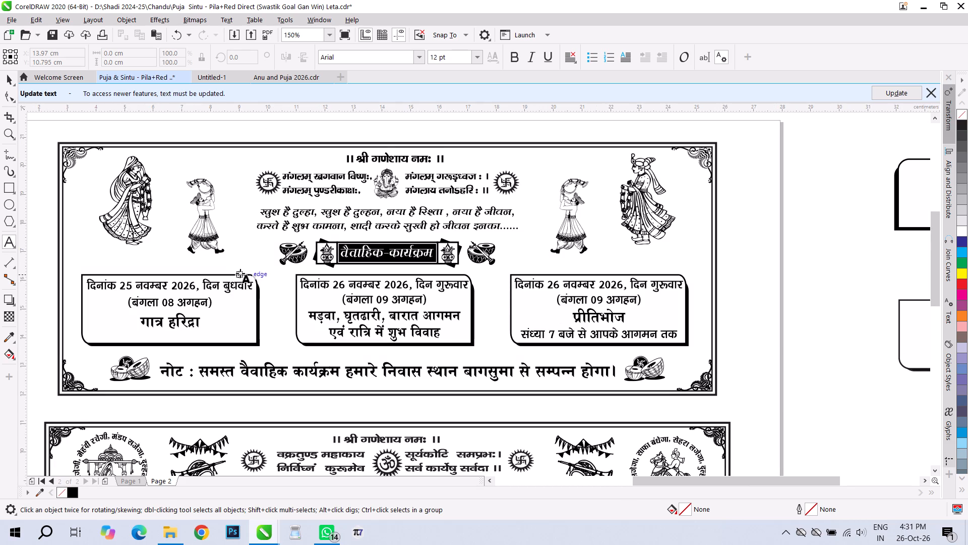
left_click(127, 284)
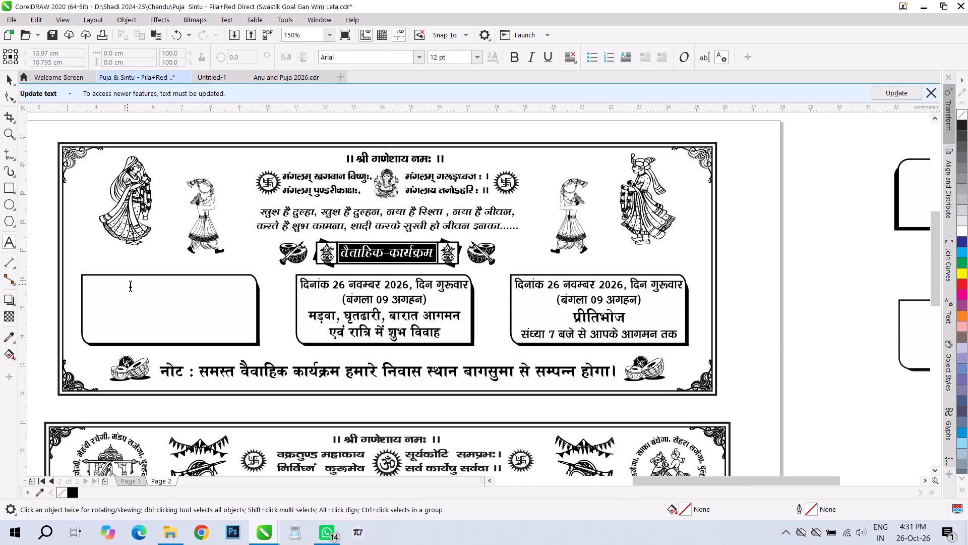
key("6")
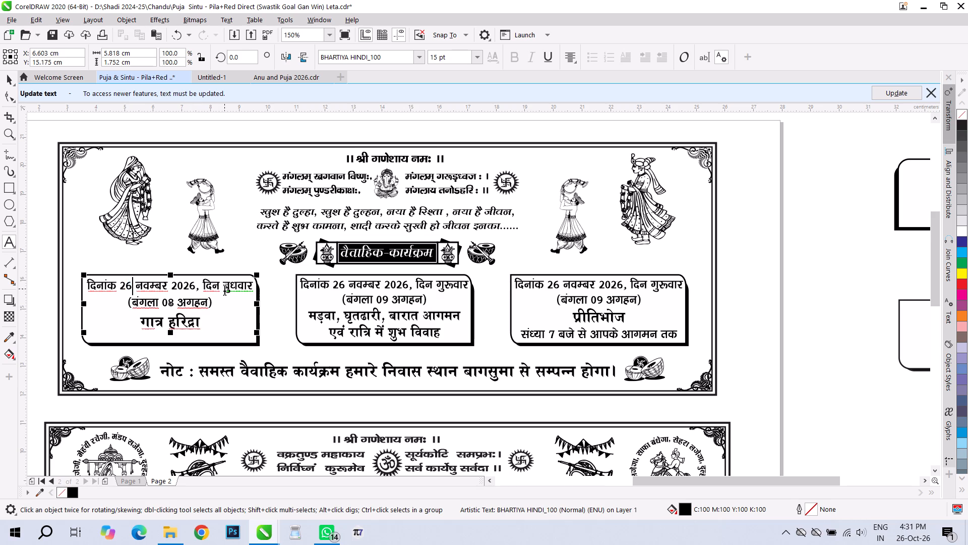
left_click_drag(224, 289, 238, 290)
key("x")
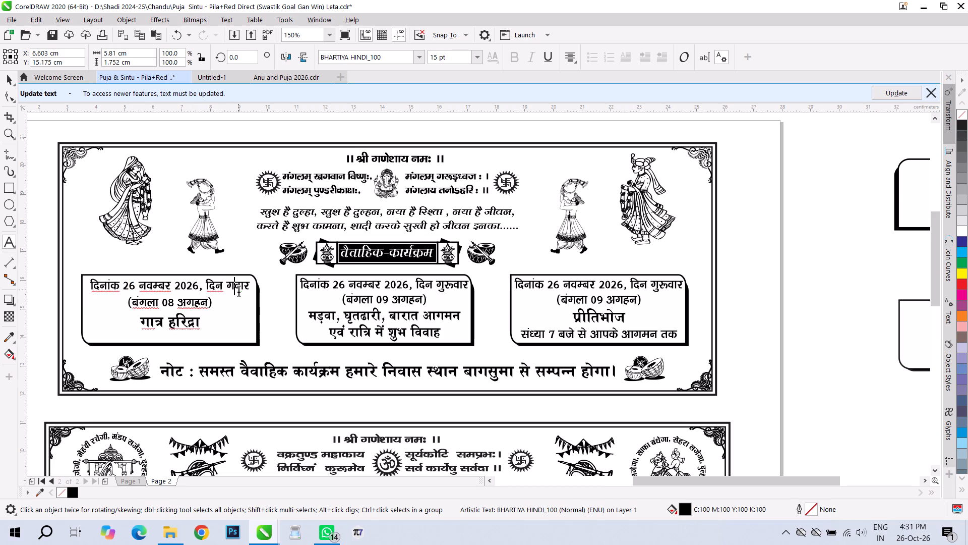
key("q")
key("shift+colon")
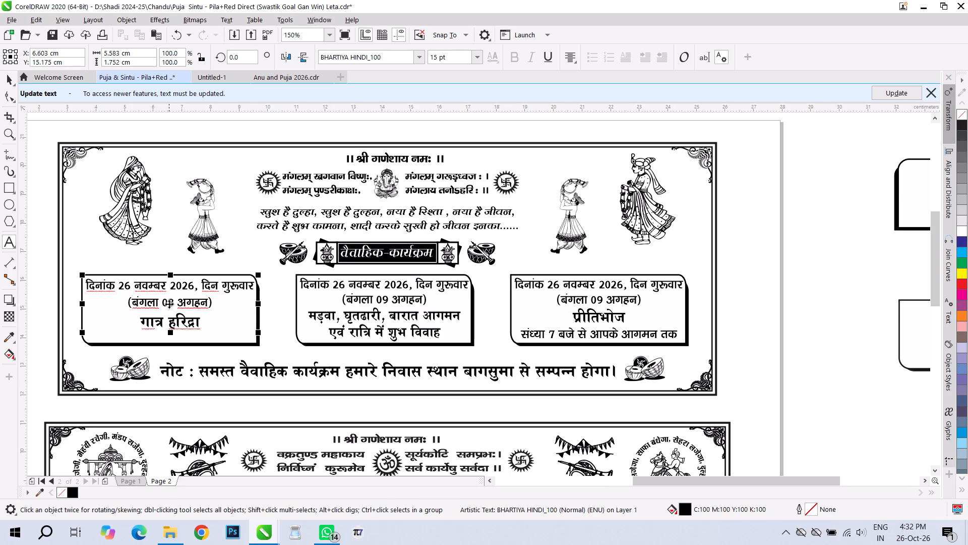
Set the Bengali date in the गात्र हरिद्रा event box to 09 अगहन.
left_click_drag(166, 302, 172, 304)
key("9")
Set the words शुभ विवाह in the middle event box to a 16 pt font size.
left_click_drag(387, 334, 442, 332)
left_click(482, 59)
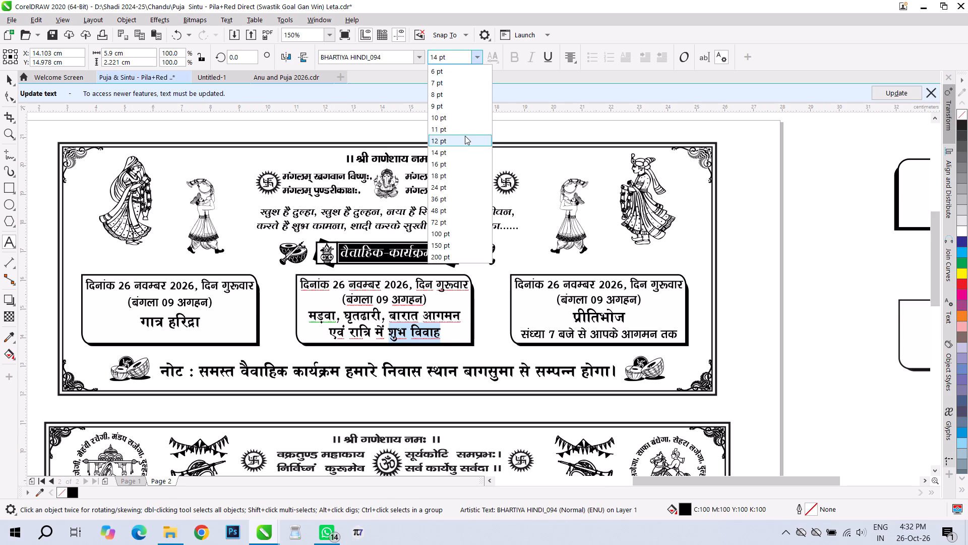
left_click(464, 158)
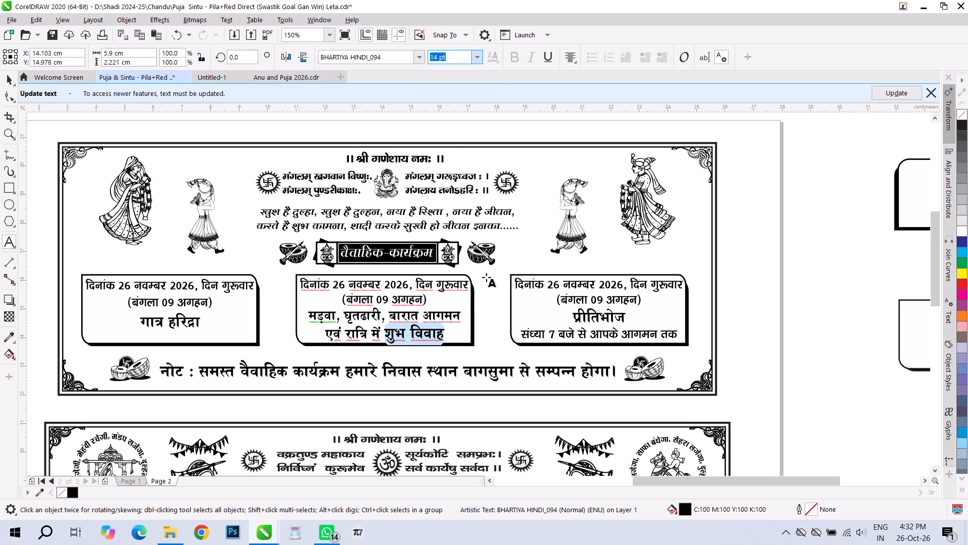
In the प्रीतिभोज event box, change the time on the last line to दोपहर 12, keeping बजे से आपके आगमन तक.
left_click(581, 319)
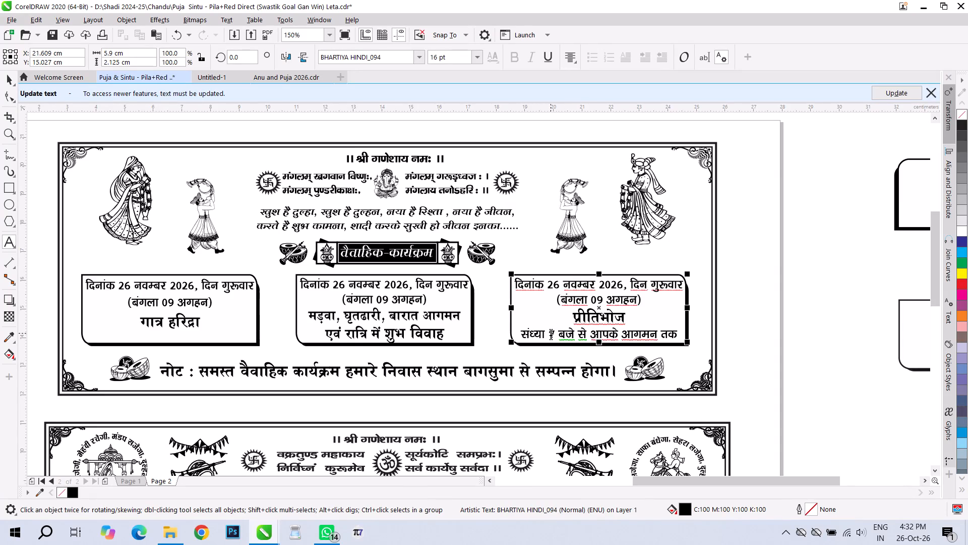
left_click_drag(522, 329, 546, 333)
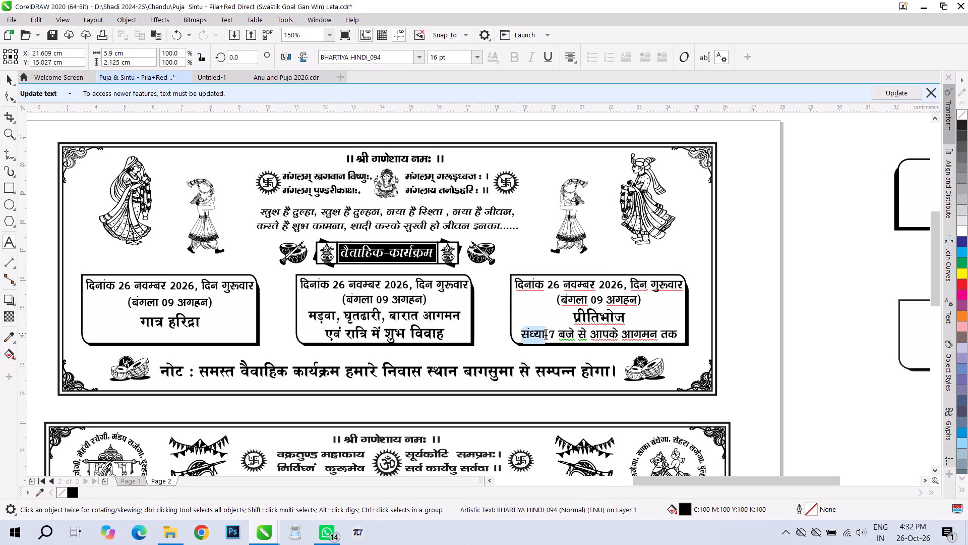
left_click_drag(546, 333, 554, 333)
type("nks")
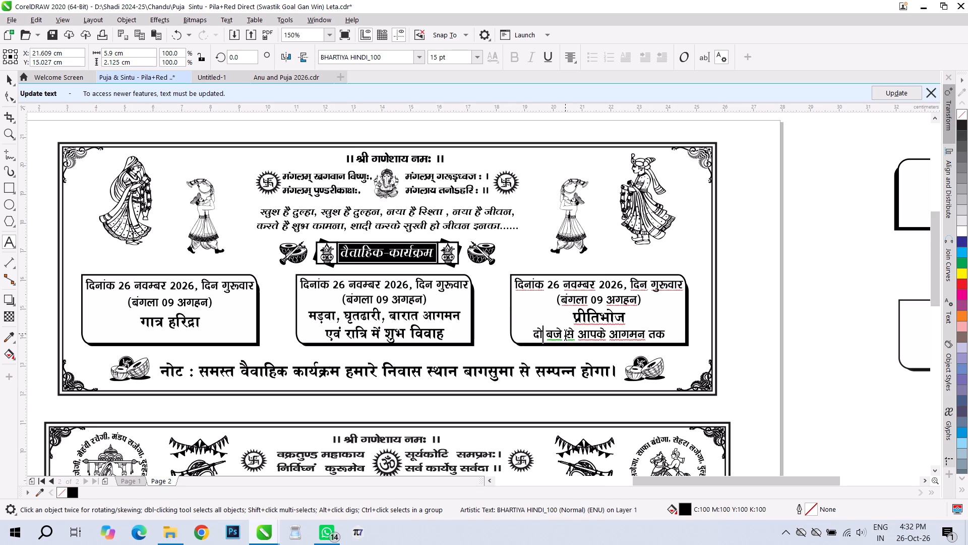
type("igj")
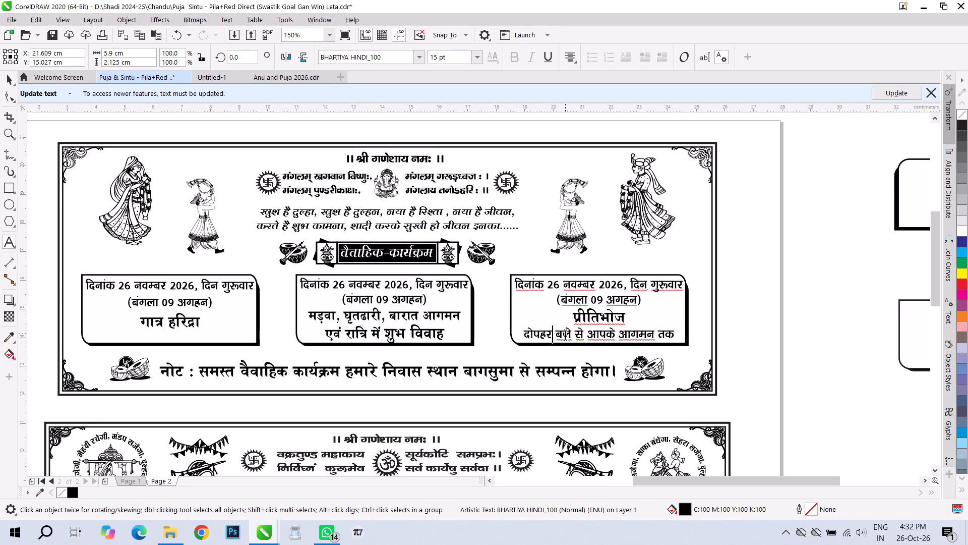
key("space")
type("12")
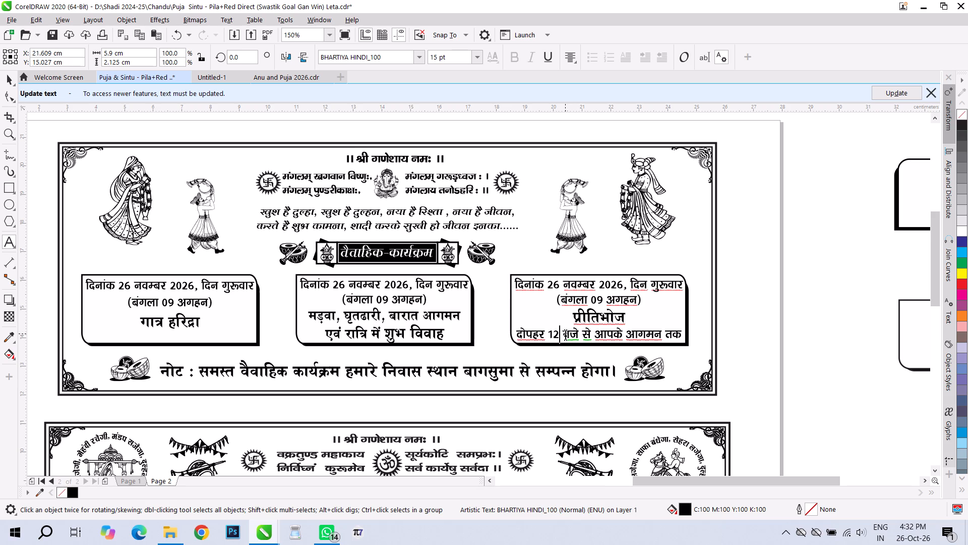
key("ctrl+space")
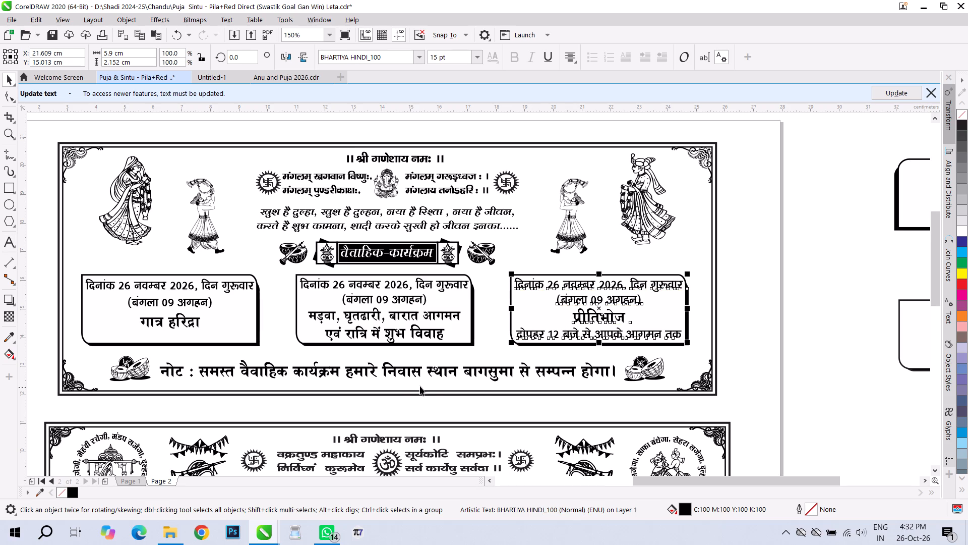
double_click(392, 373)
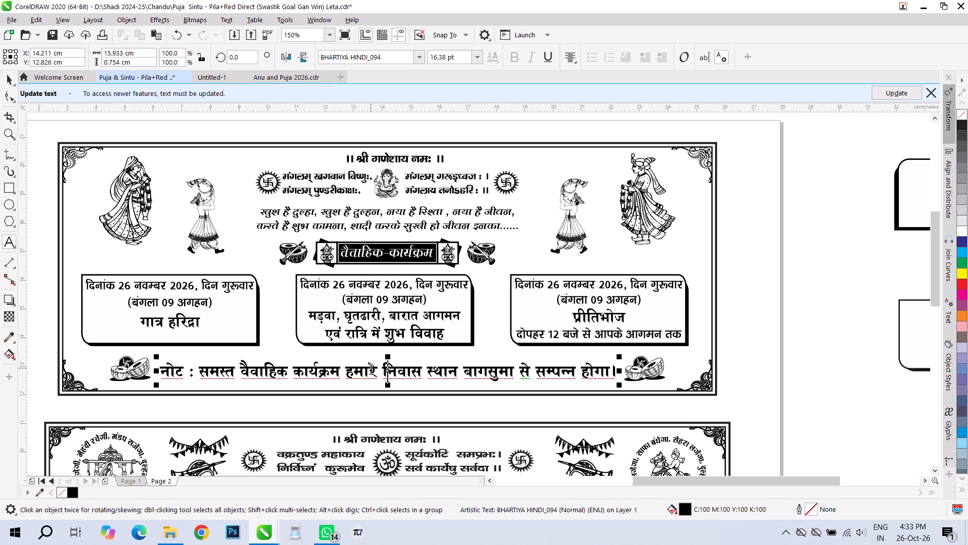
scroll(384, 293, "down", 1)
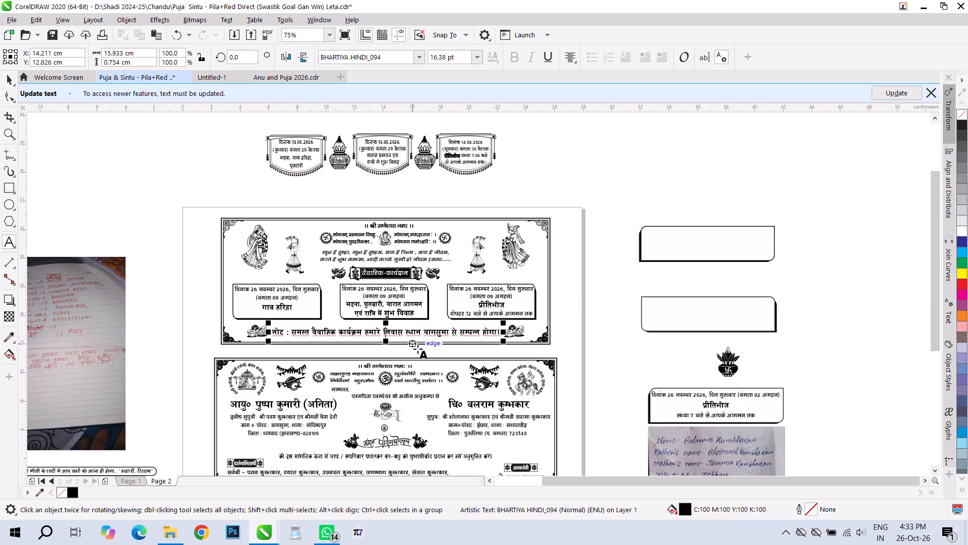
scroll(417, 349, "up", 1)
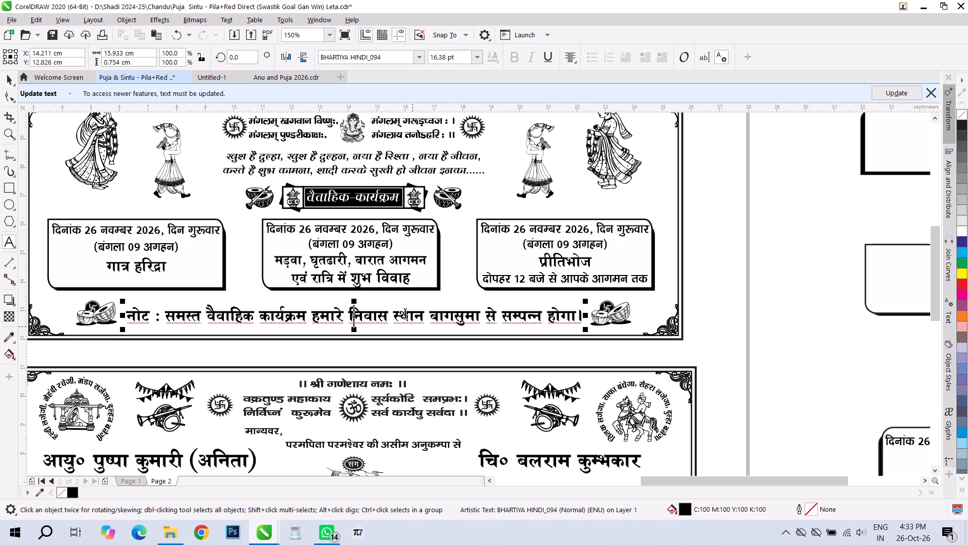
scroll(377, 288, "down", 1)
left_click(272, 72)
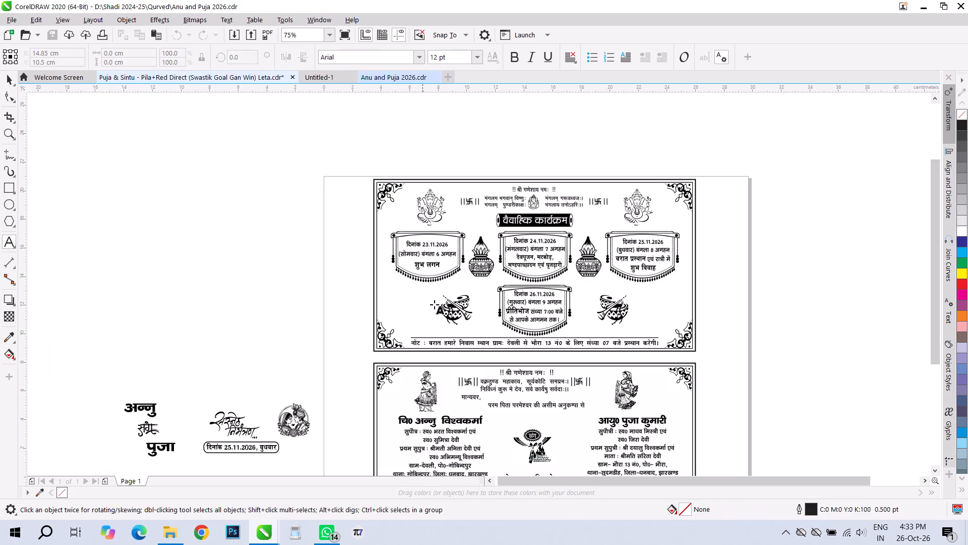
Check the event boxes and bottom note in the Anu and Puja 2026 reference card, and return to the Puja & Sintu card's programme section.
scroll(566, 345, "up", 1)
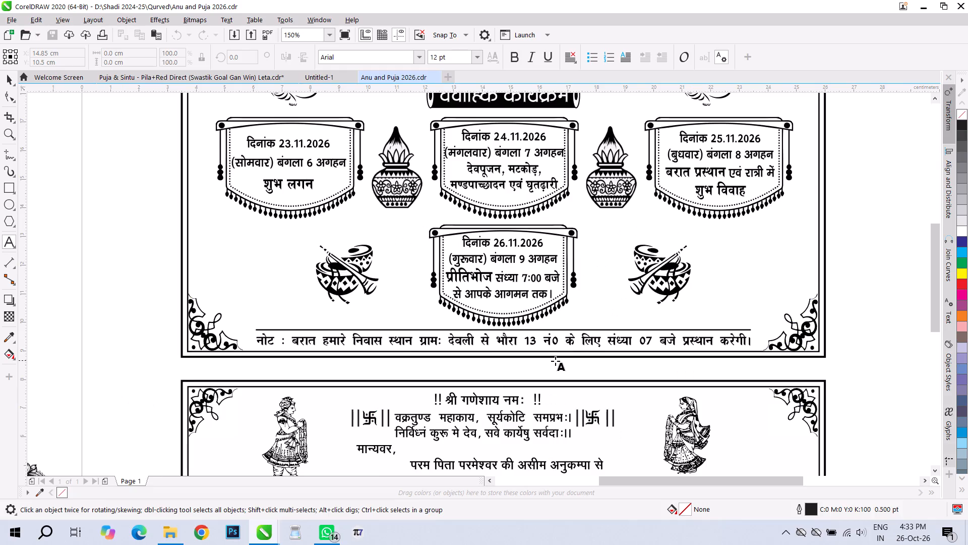
scroll(432, 336, "down", 1)
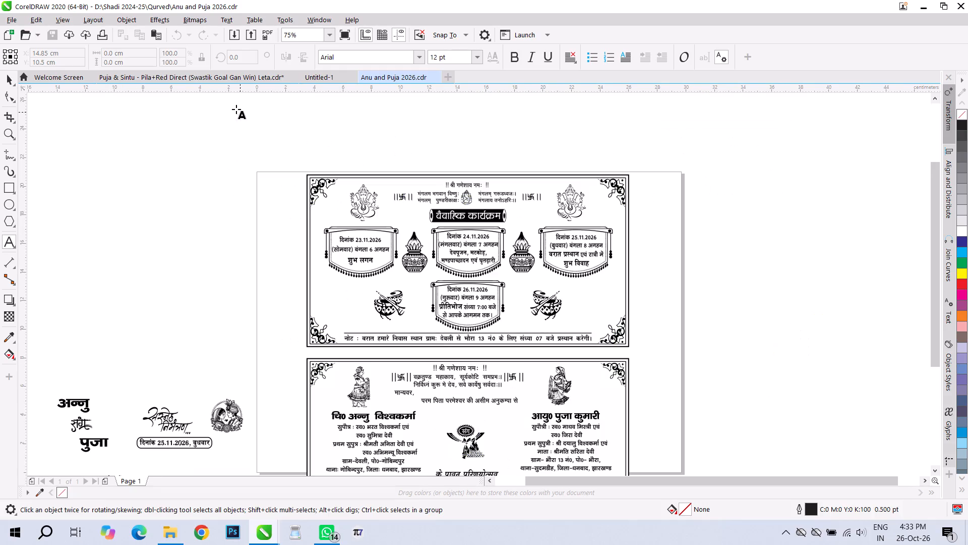
left_click(231, 75)
scroll(312, 301, "up", 1)
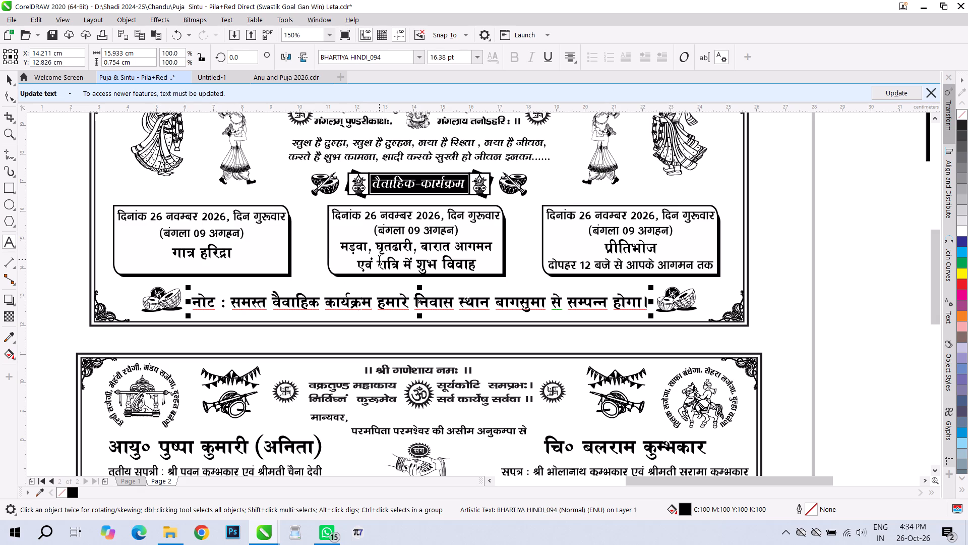
Replace the word रात्रि with शाम in the last line of the middle event box.
left_click_drag(378, 261, 382, 263)
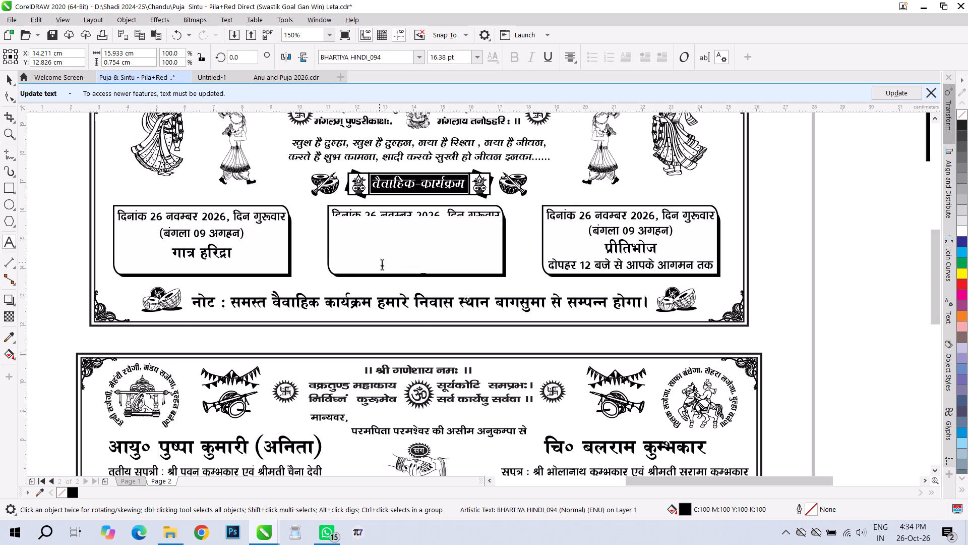
left_click_drag(382, 263, 398, 266)
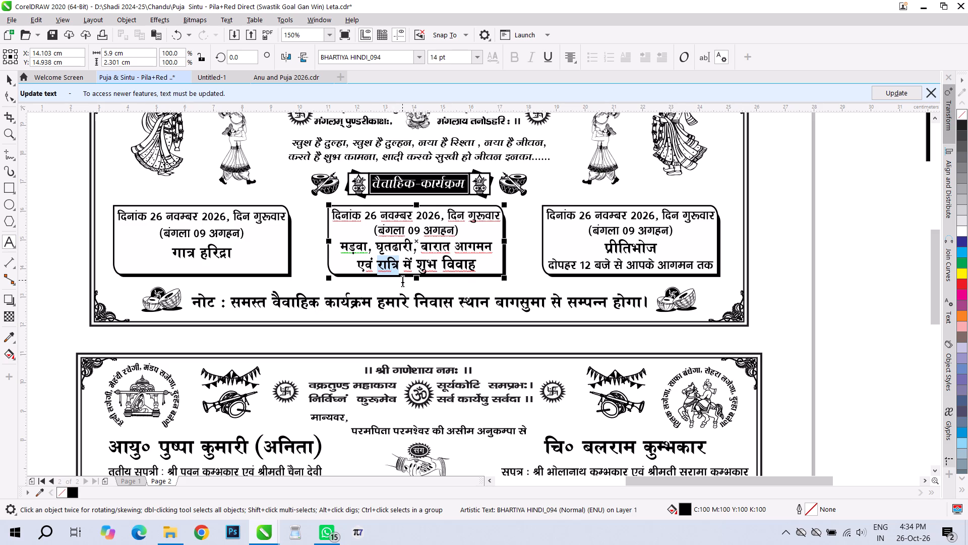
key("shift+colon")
key("BackSpace")
key("shift+quotedbl")
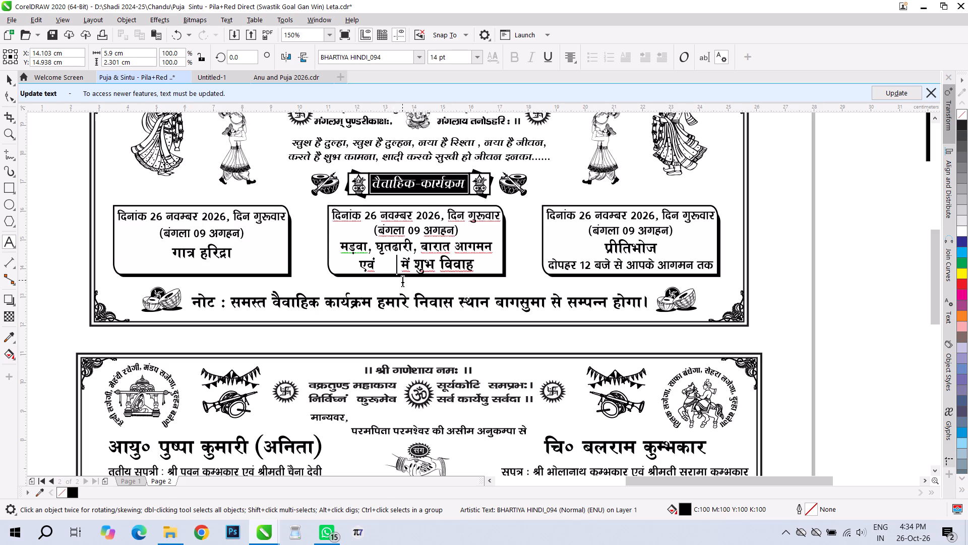
key("ctrl+z")
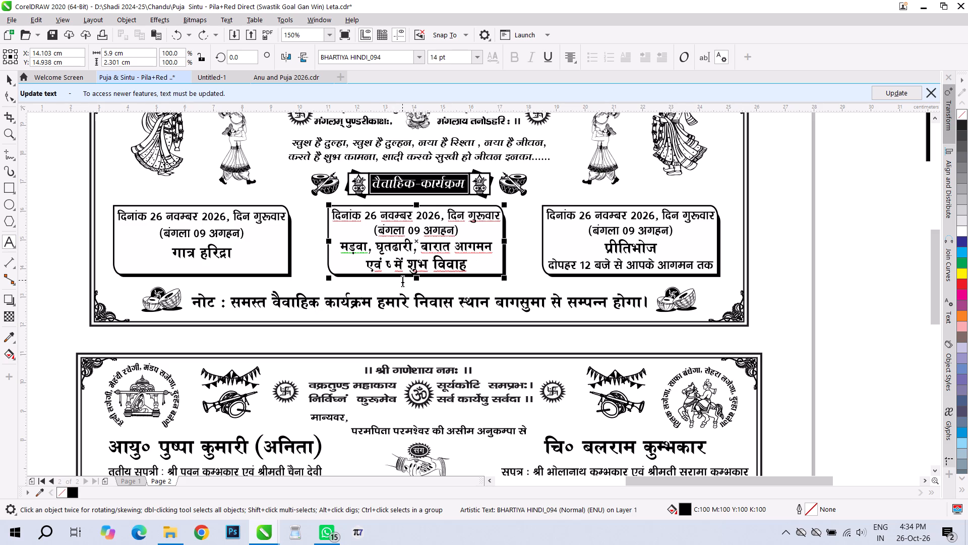
key("BackSpace")
key("apostrophe")
key("ctrl+z")
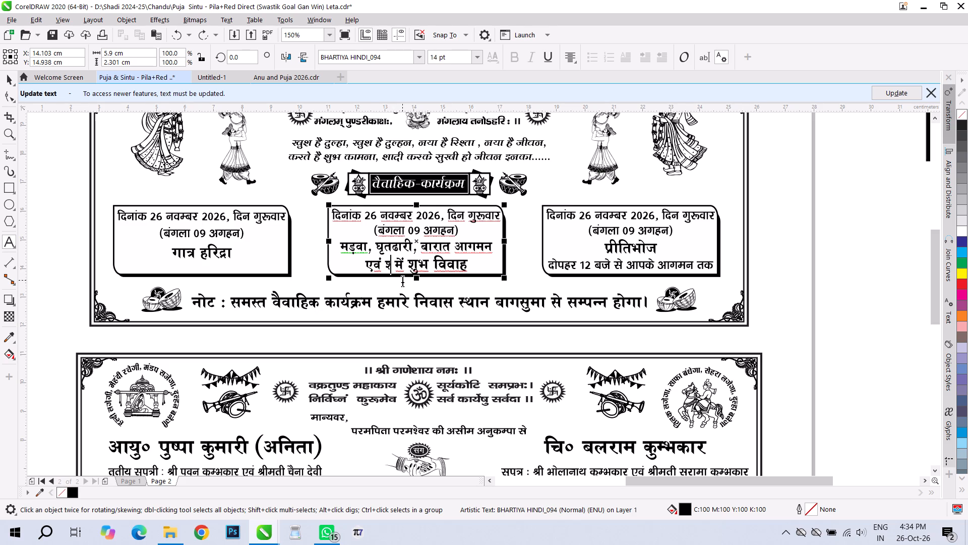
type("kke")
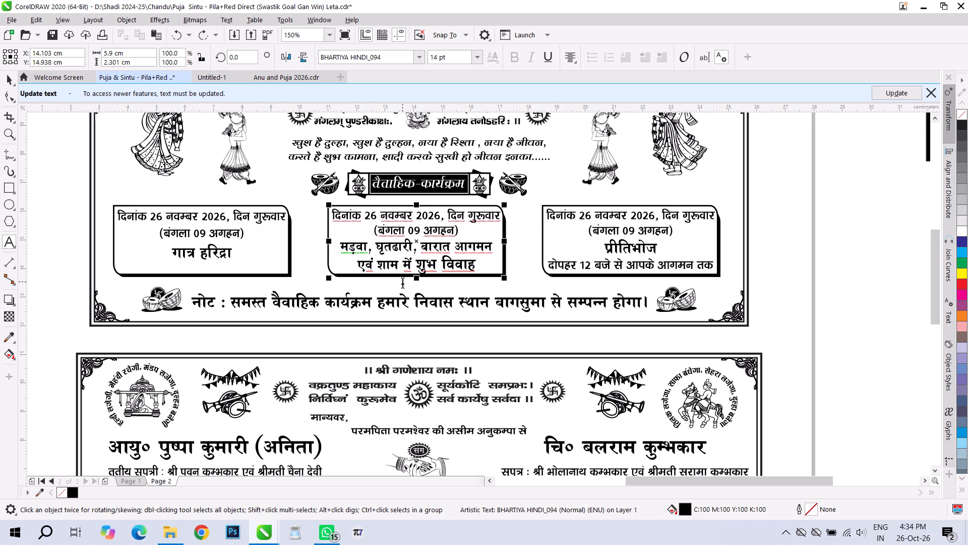
Add 4 बजे after शाम in the middle event box and delete the word में before शुभ विवाह.
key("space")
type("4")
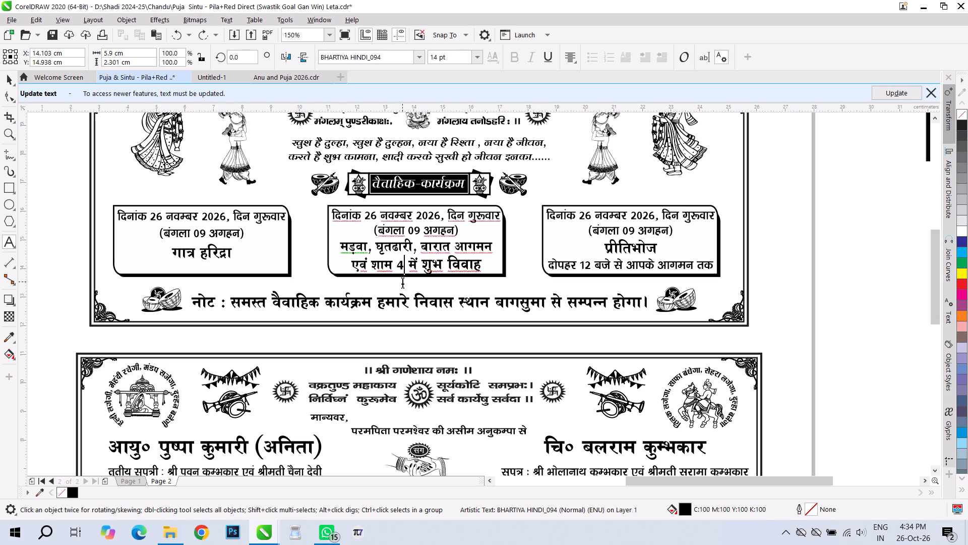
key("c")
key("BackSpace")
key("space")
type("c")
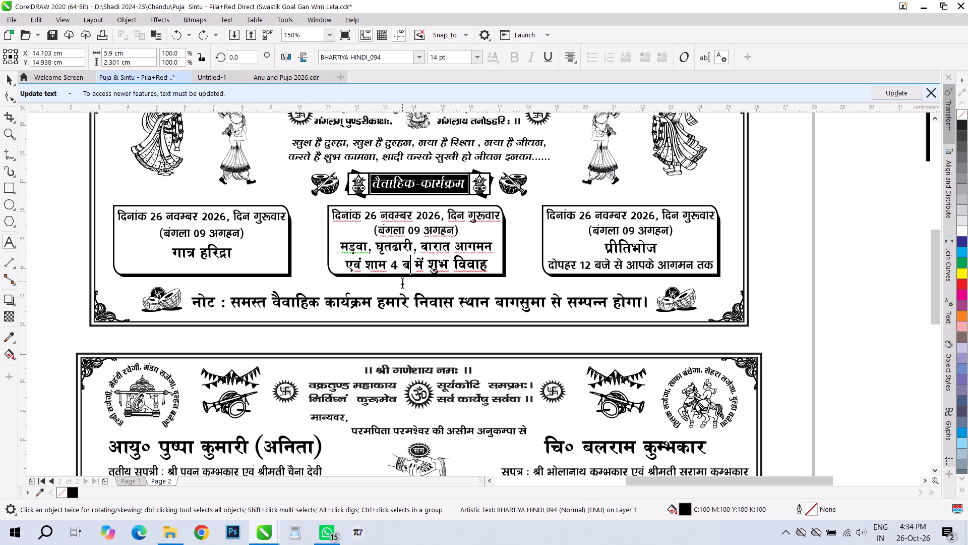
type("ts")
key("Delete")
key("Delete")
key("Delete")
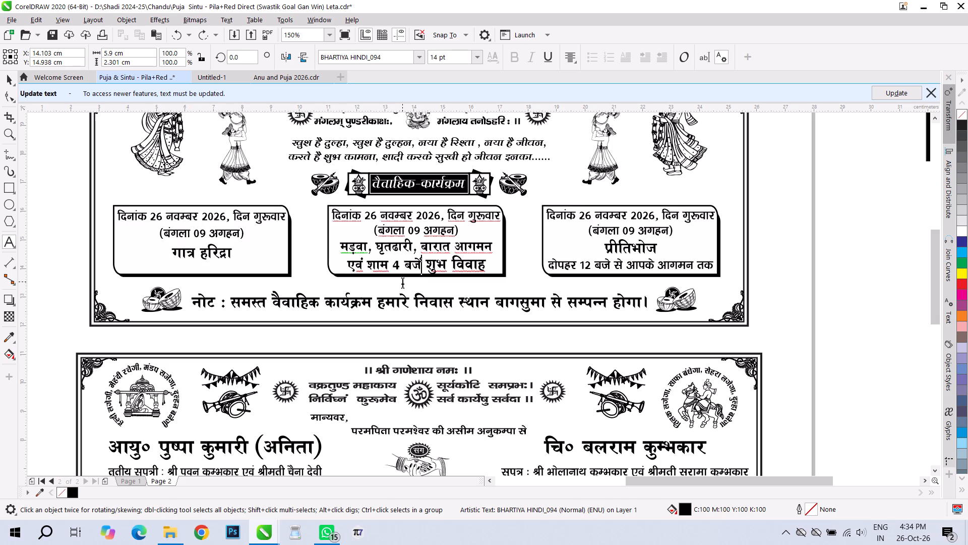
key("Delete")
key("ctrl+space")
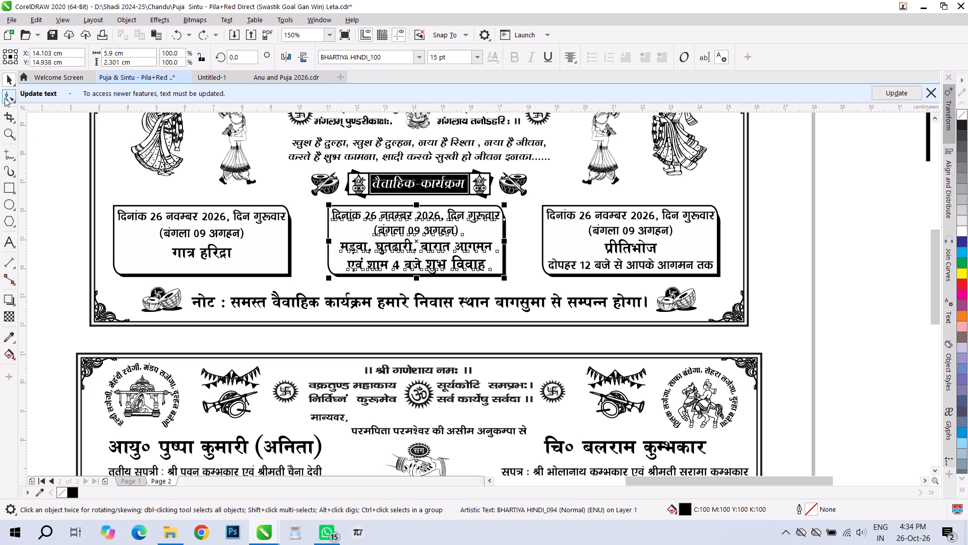
Slightly tighten the line spacing of the middle event box's text with the Shape tool.
left_click(5, 98)
scroll(339, 282, "up", 1)
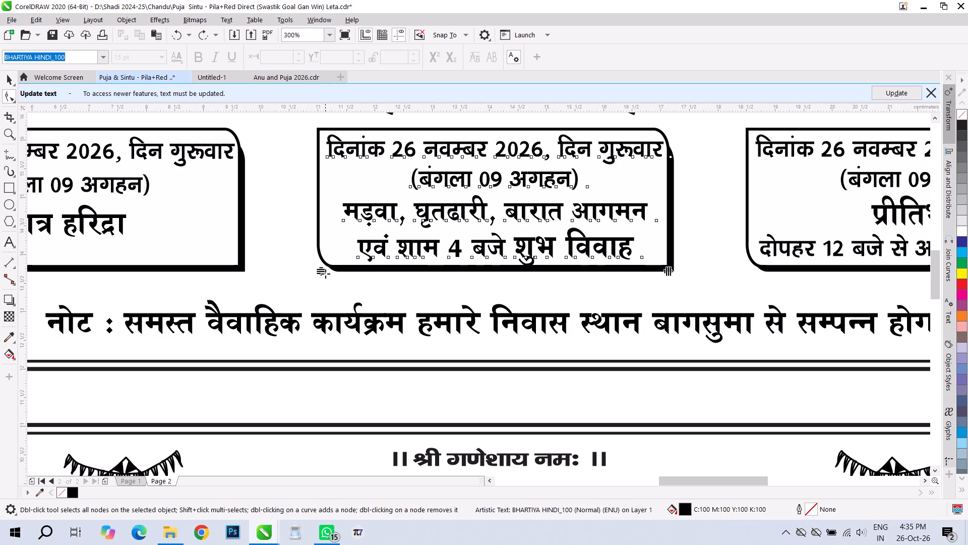
left_click_drag(325, 274, 326, 261)
key("ctrl+space")
left_click(292, 213)
scroll(292, 218, "down", 1)
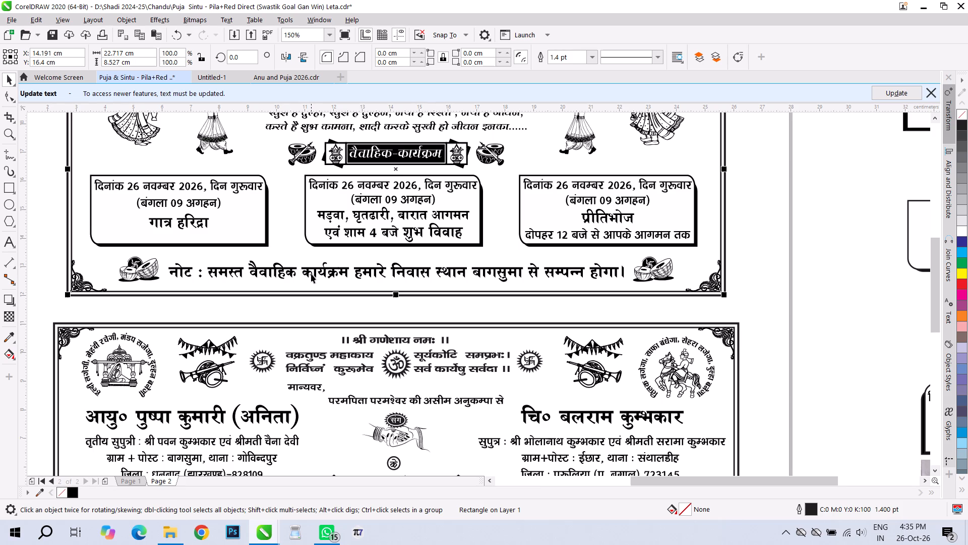
In the नोट line, replace the venue words हमारे निवास स्थान बागसुमा with भाखु सिंह मंदीर.
double_click(373, 274)
double_click(356, 270)
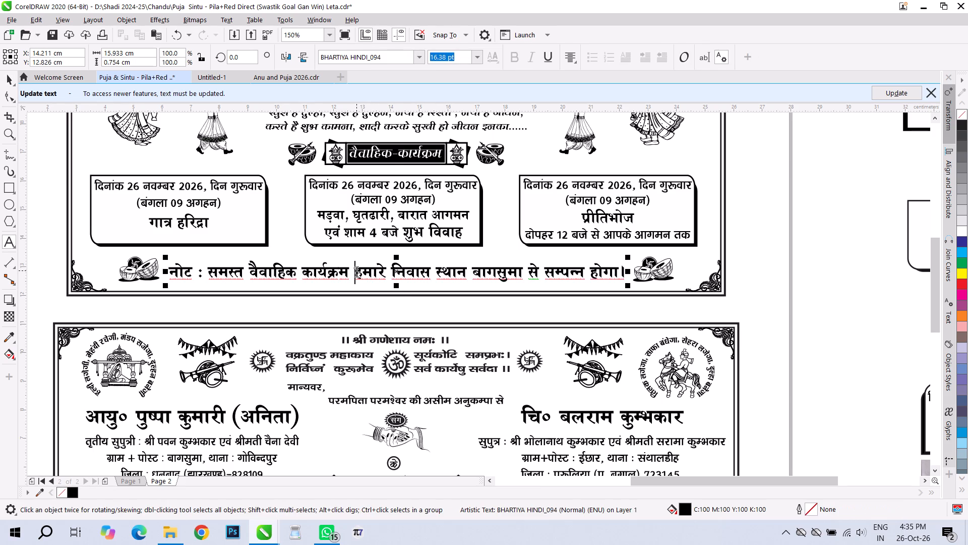
left_click_drag(356, 270, 523, 269)
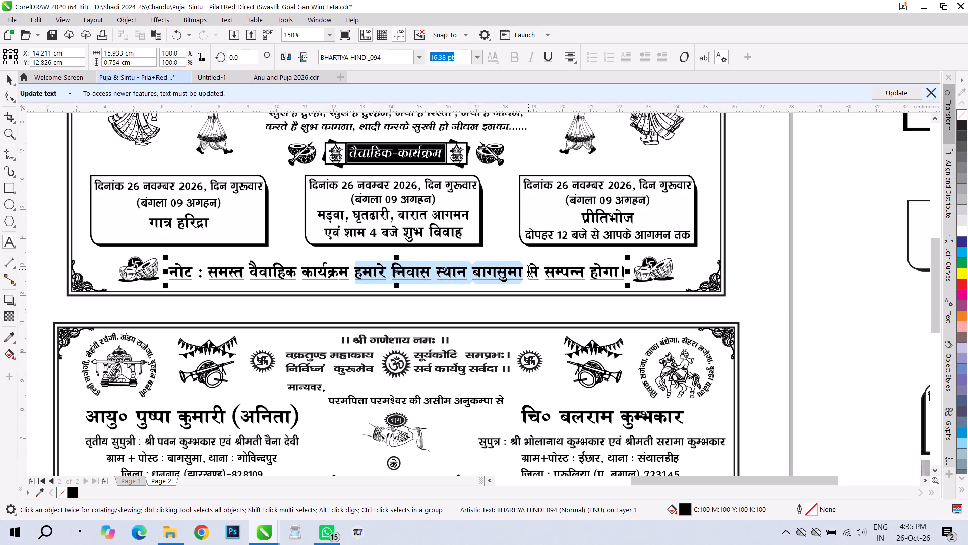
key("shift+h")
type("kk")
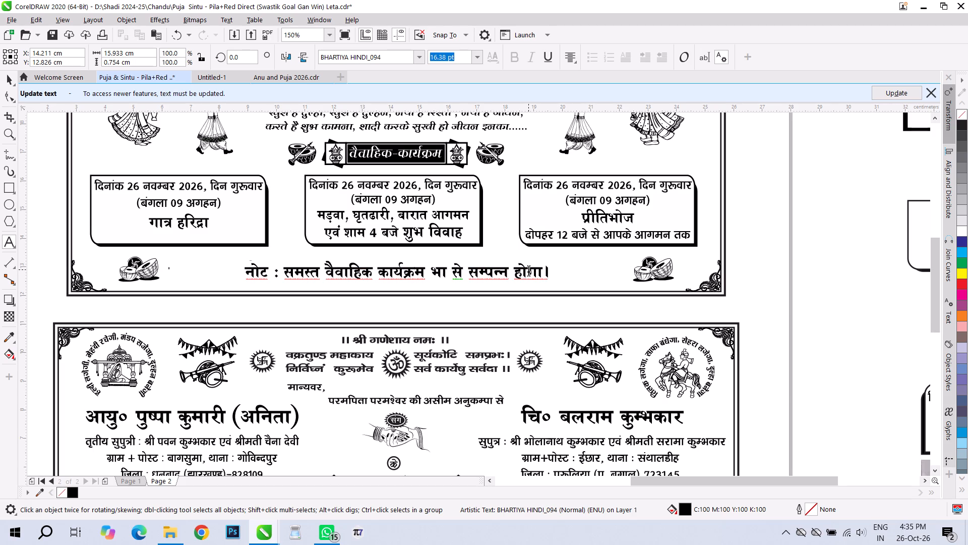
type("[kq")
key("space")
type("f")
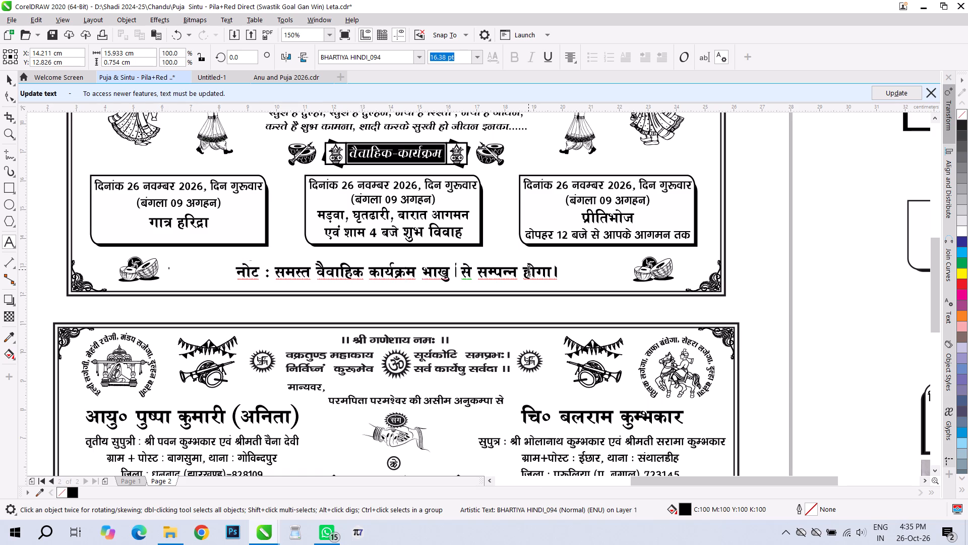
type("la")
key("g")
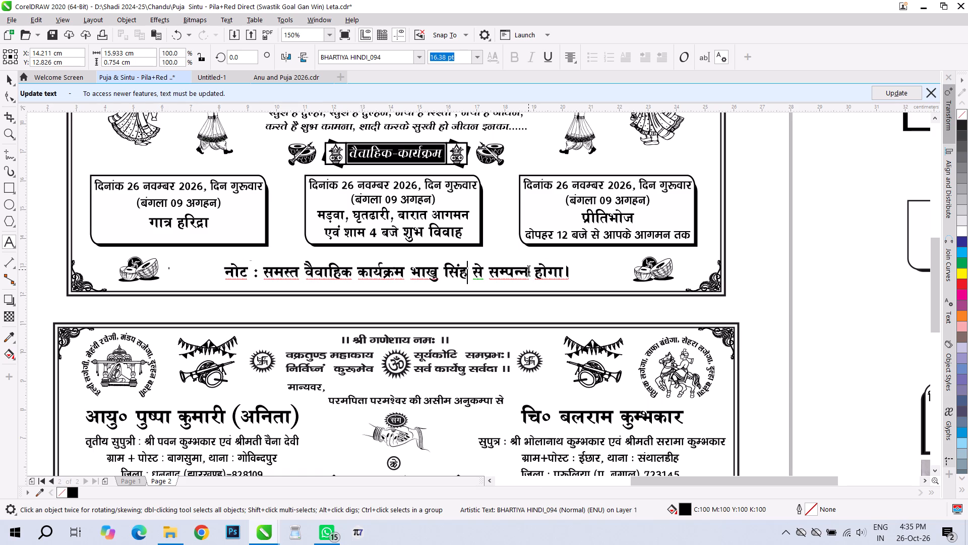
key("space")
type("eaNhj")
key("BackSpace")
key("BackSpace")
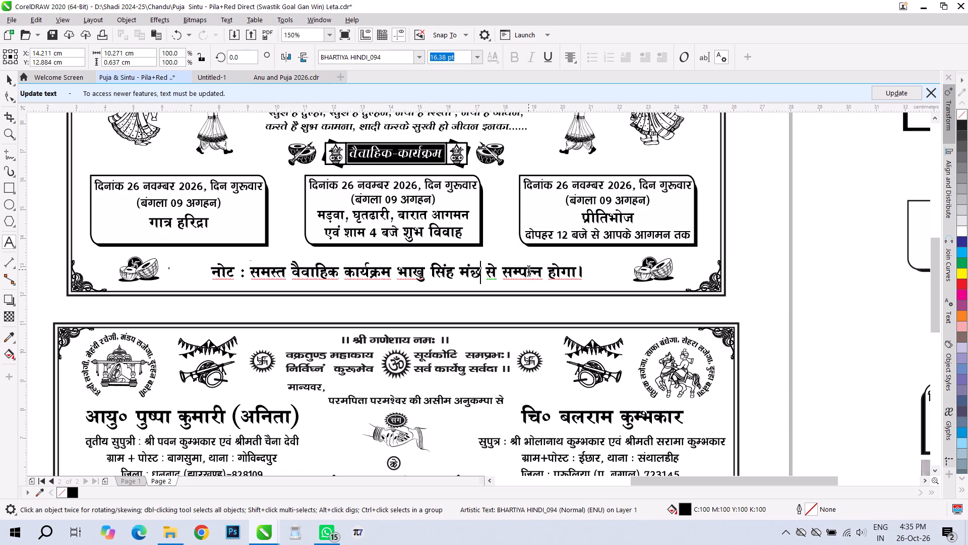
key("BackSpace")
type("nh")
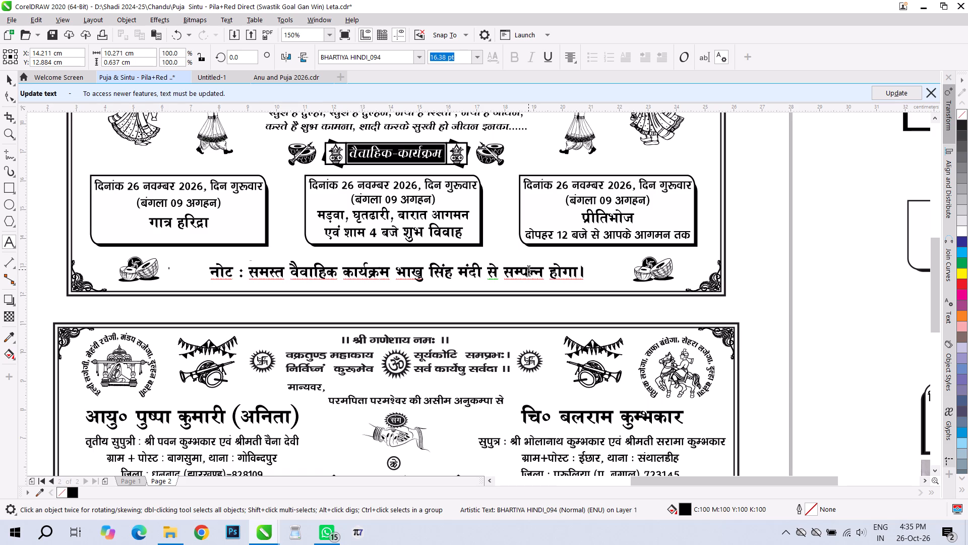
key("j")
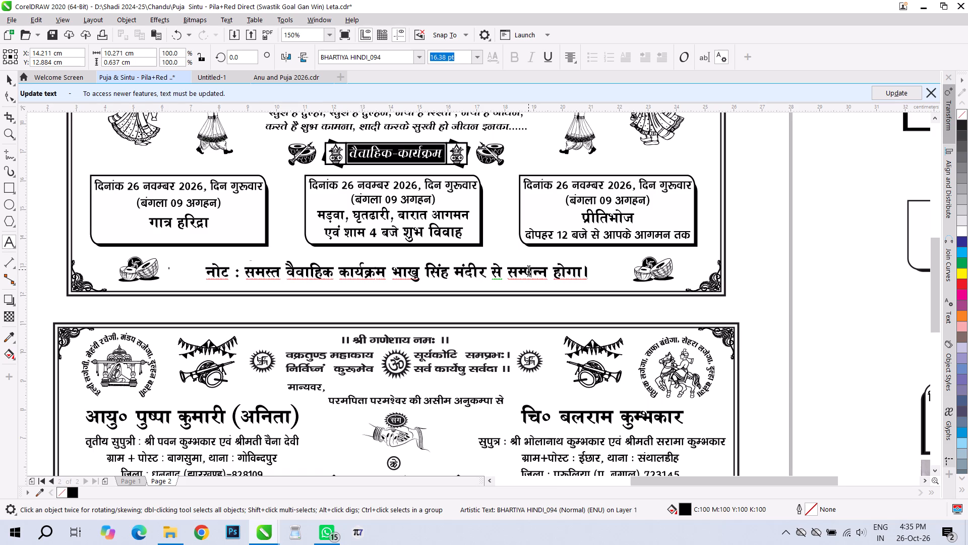
Add the place name निरसा after मंदीर in the नोट line, keeping a single से before सम्पन्न होगा.
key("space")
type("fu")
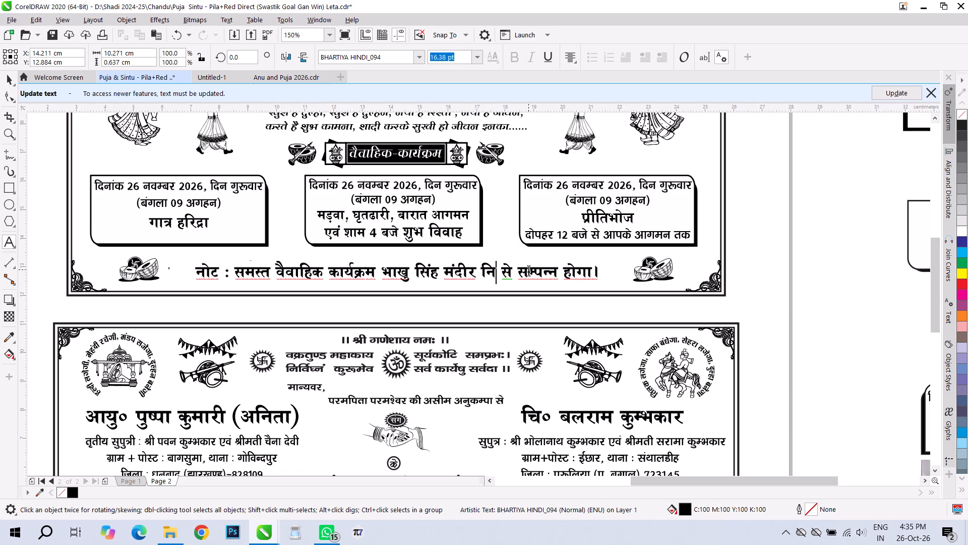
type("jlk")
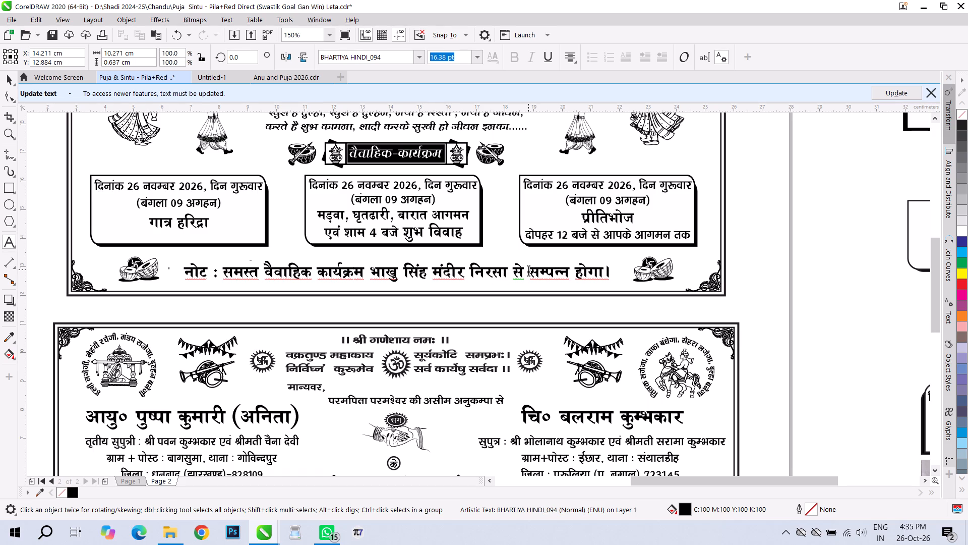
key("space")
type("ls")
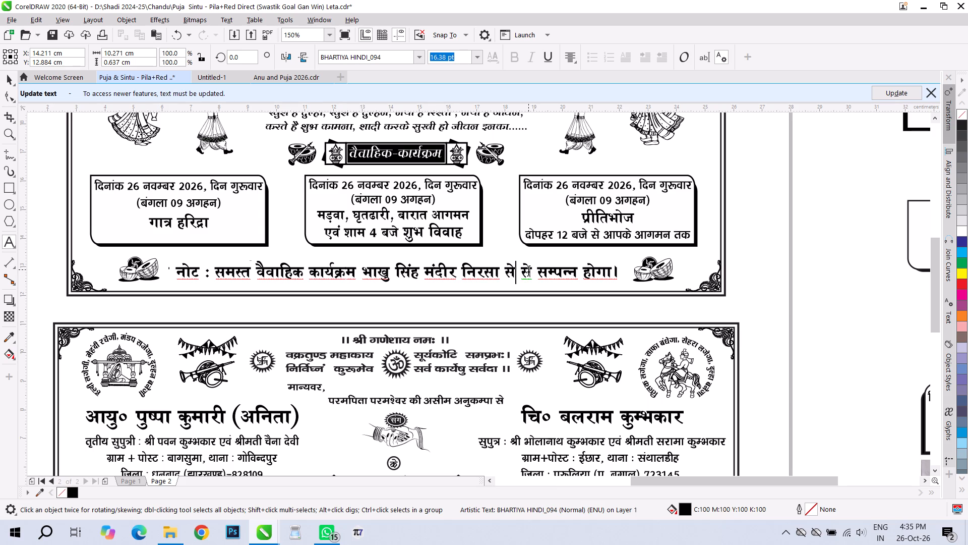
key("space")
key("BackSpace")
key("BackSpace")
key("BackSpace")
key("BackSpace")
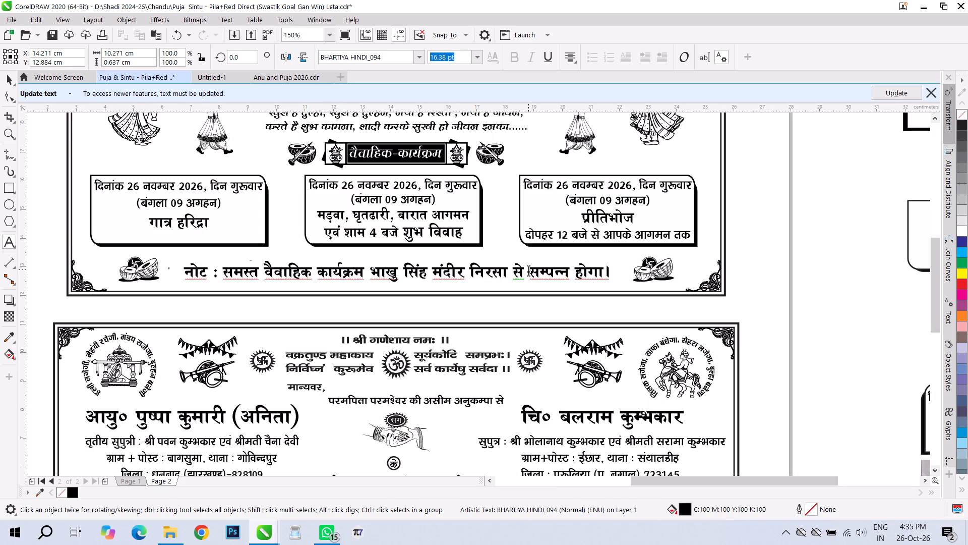
In the bride's heading on the lower card, change her first name after आयु० to बसंती and delete the bracketed nickname.
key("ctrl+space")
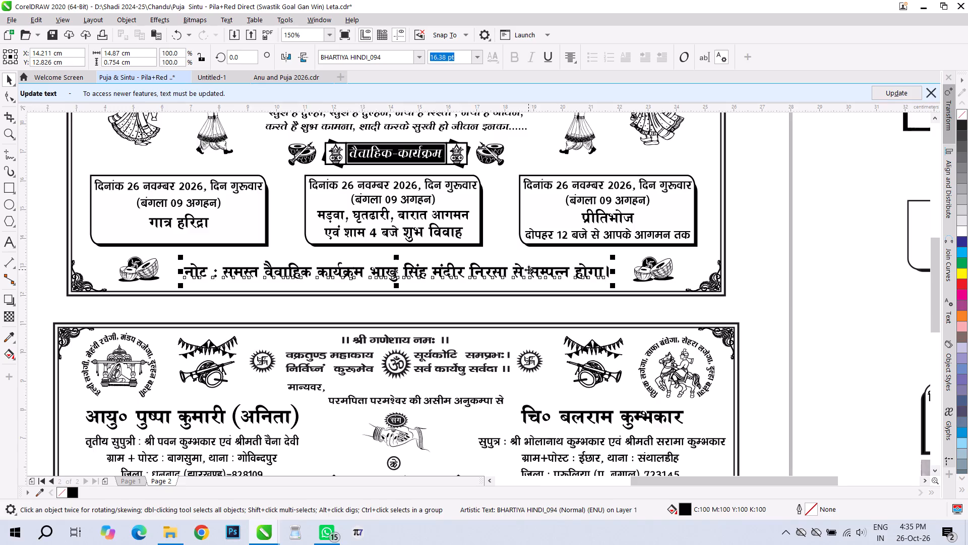
left_click(837, 271)
scroll(387, 246, "down", 1)
scroll(321, 392, "up", 1)
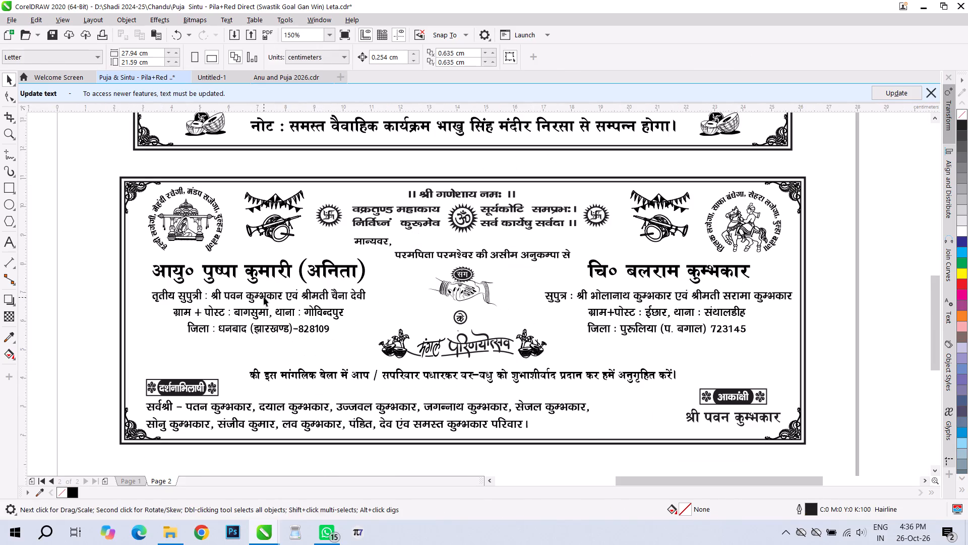
double_click(263, 296)
scroll(224, 298, "up", 1)
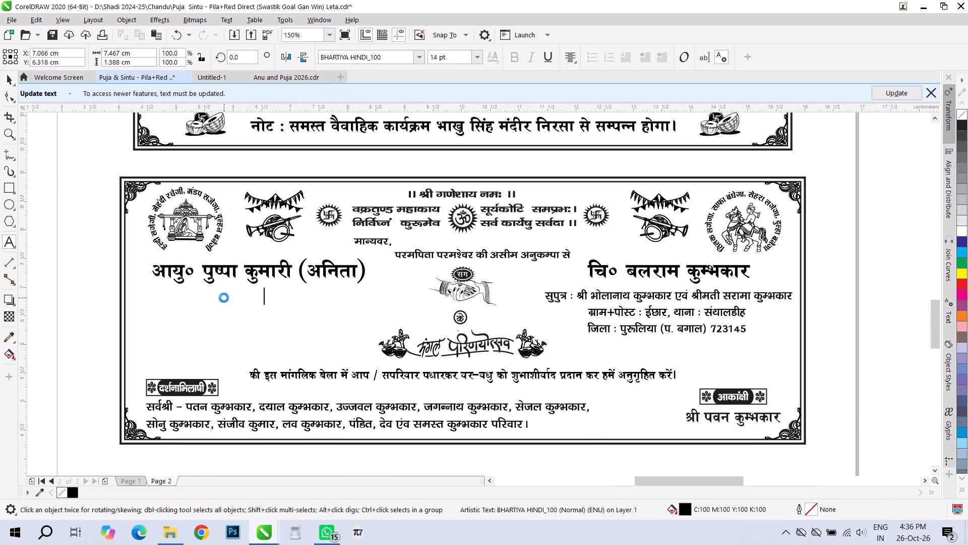
left_click_drag(188, 243, 331, 246)
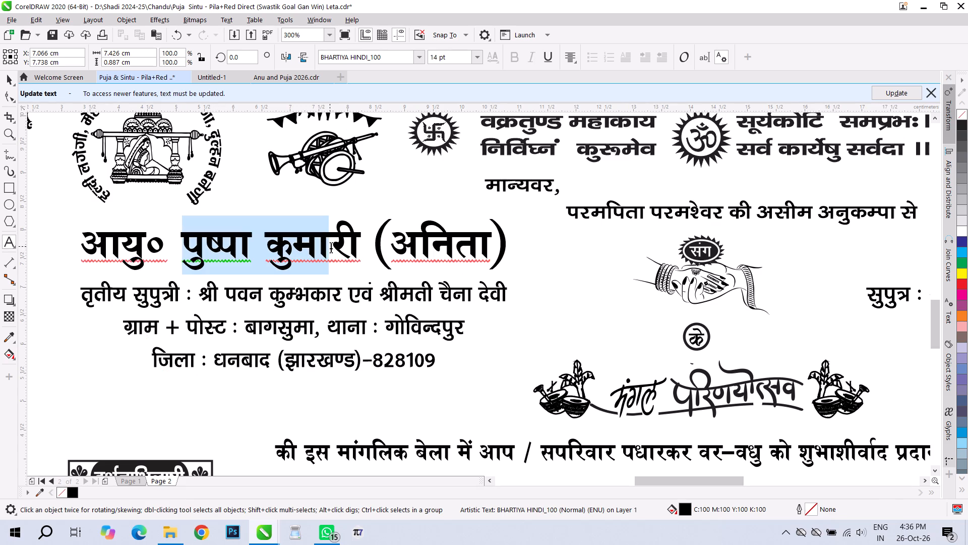
left_click_drag(331, 246, 357, 242)
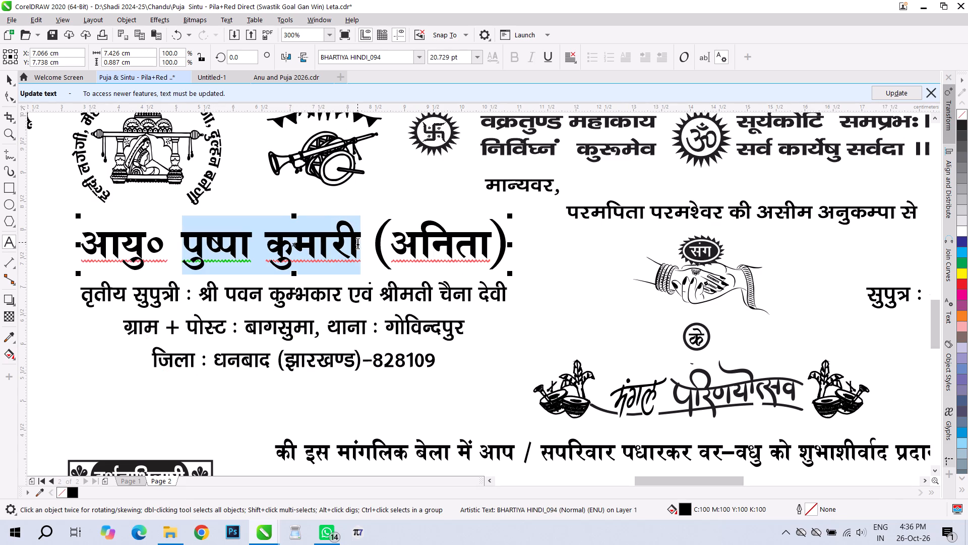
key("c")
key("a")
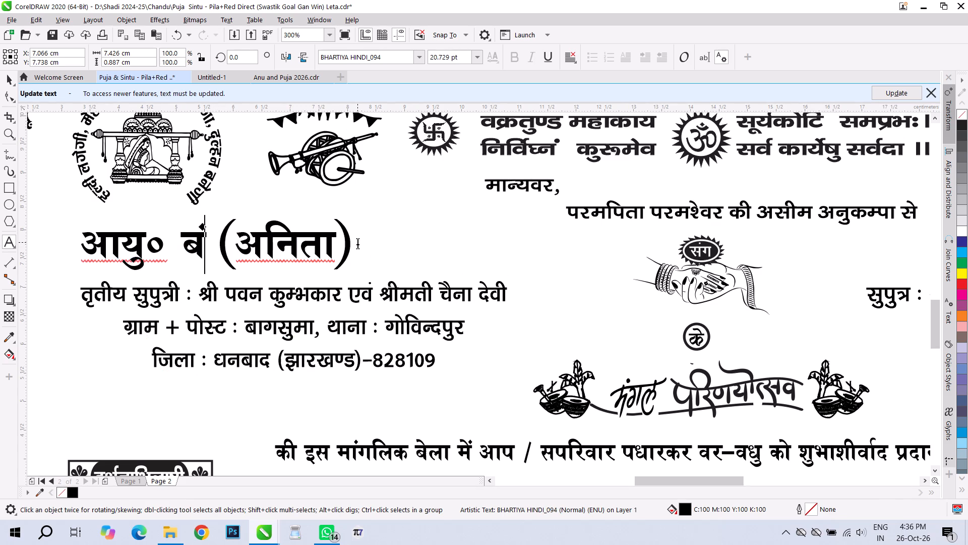
key("BackSpace")
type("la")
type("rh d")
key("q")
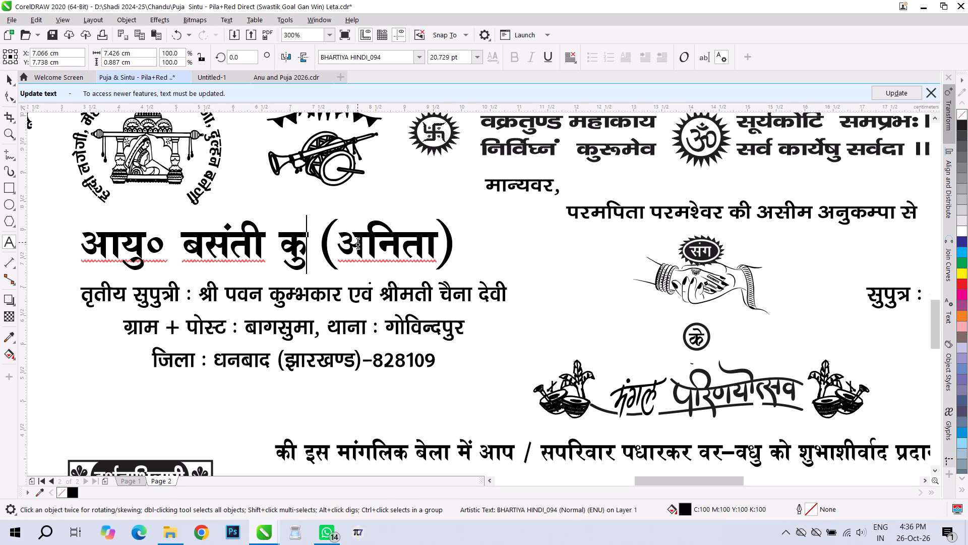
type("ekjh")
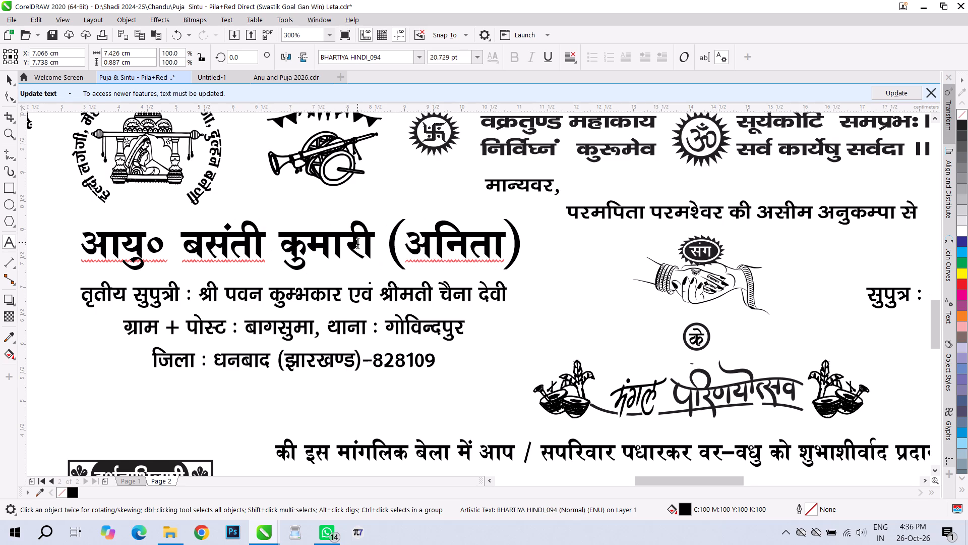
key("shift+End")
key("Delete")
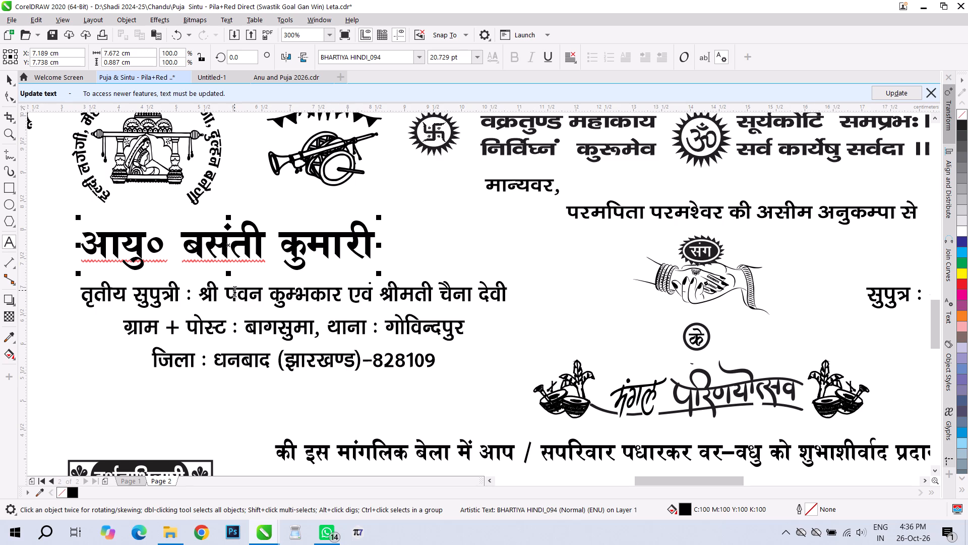
left_click_drag(227, 291, 256, 291)
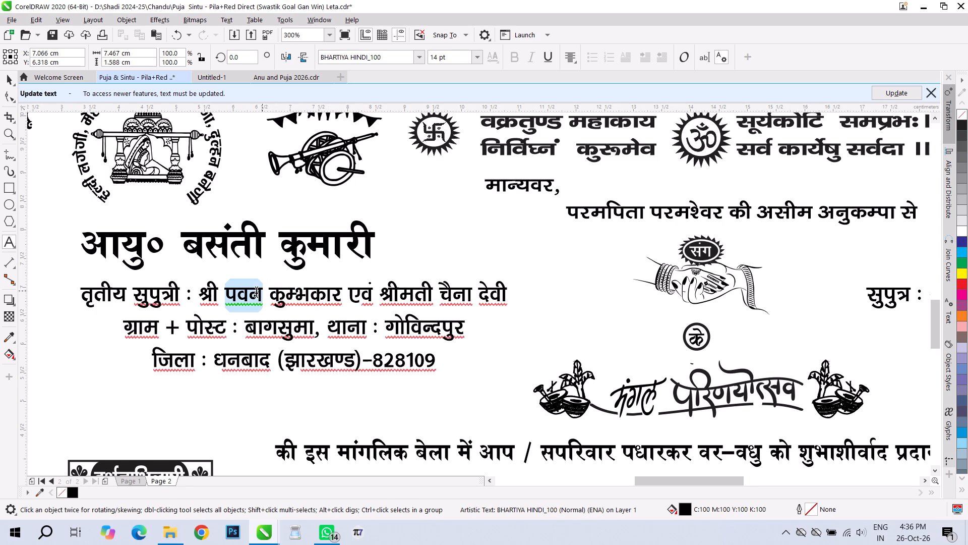
left_click_drag(256, 291, 262, 291)
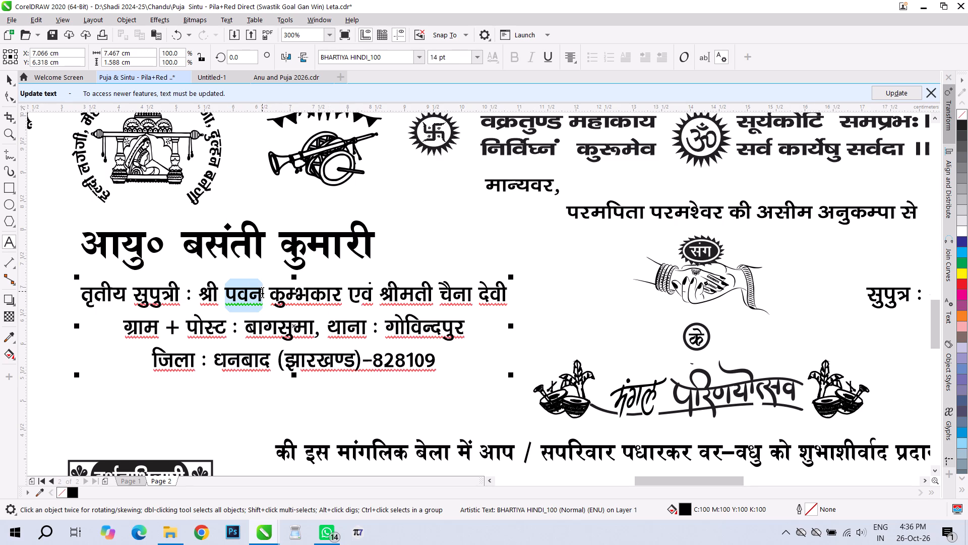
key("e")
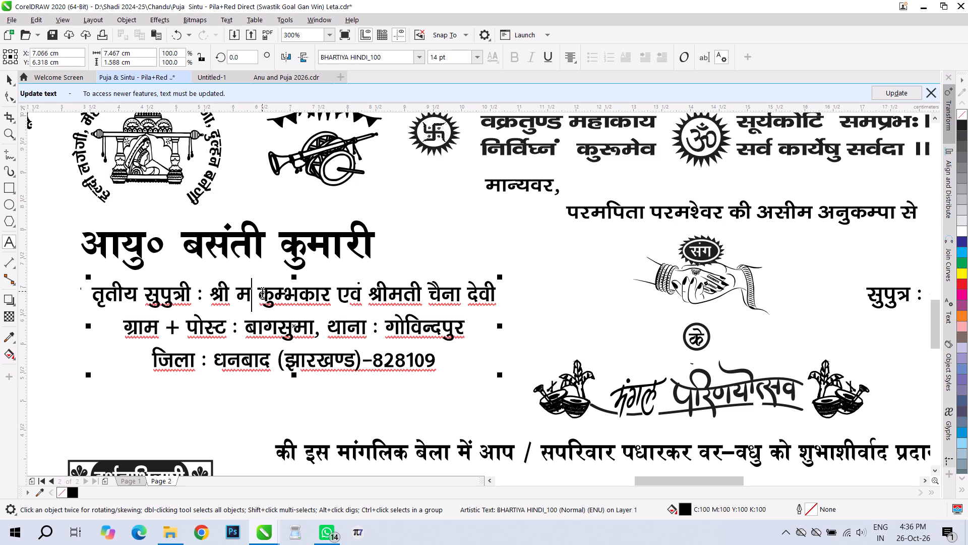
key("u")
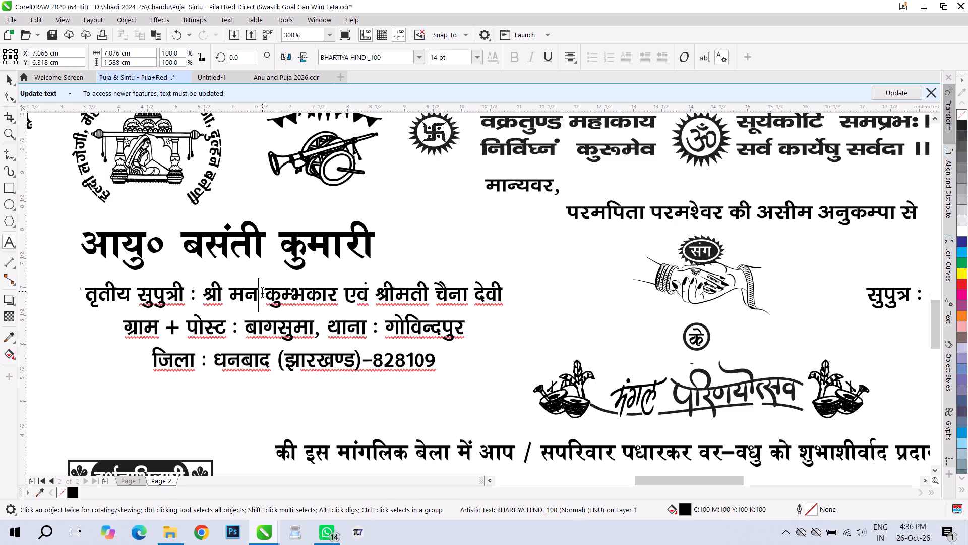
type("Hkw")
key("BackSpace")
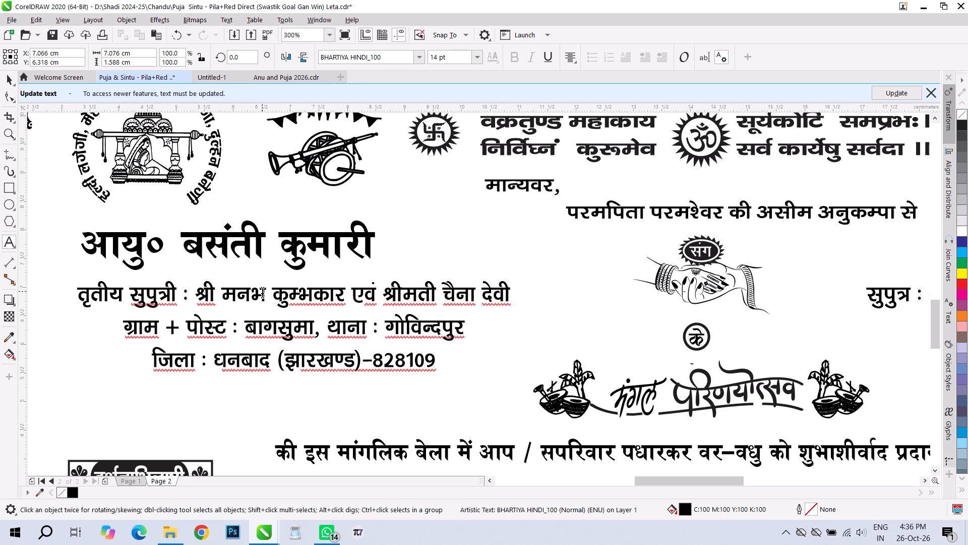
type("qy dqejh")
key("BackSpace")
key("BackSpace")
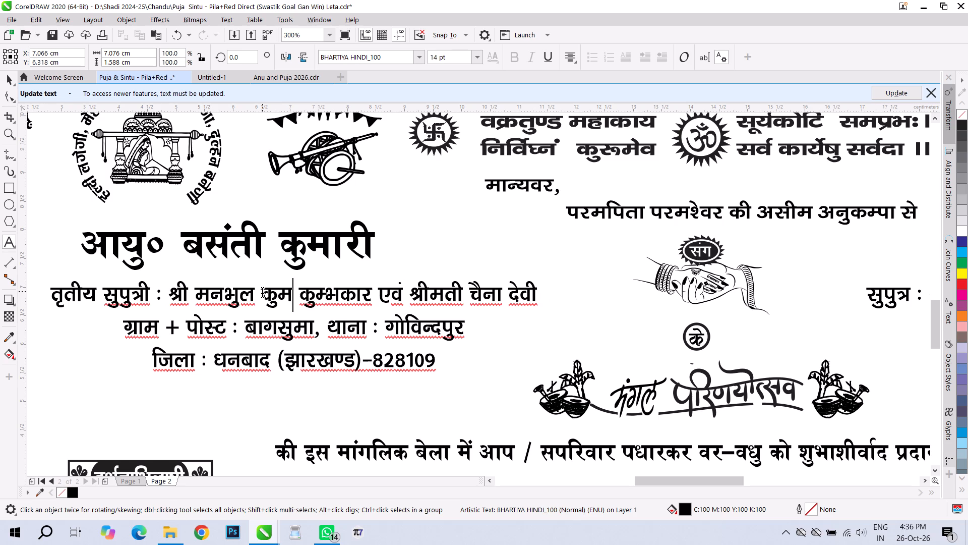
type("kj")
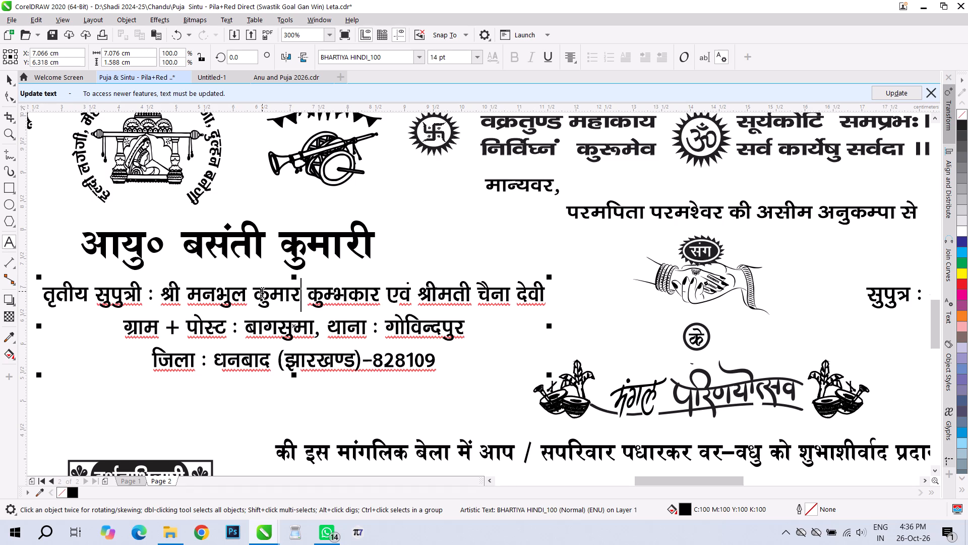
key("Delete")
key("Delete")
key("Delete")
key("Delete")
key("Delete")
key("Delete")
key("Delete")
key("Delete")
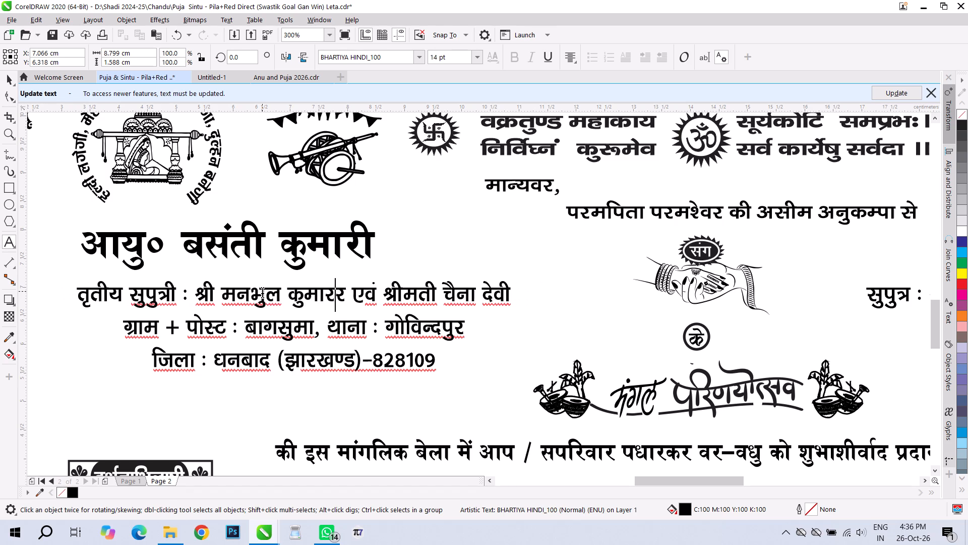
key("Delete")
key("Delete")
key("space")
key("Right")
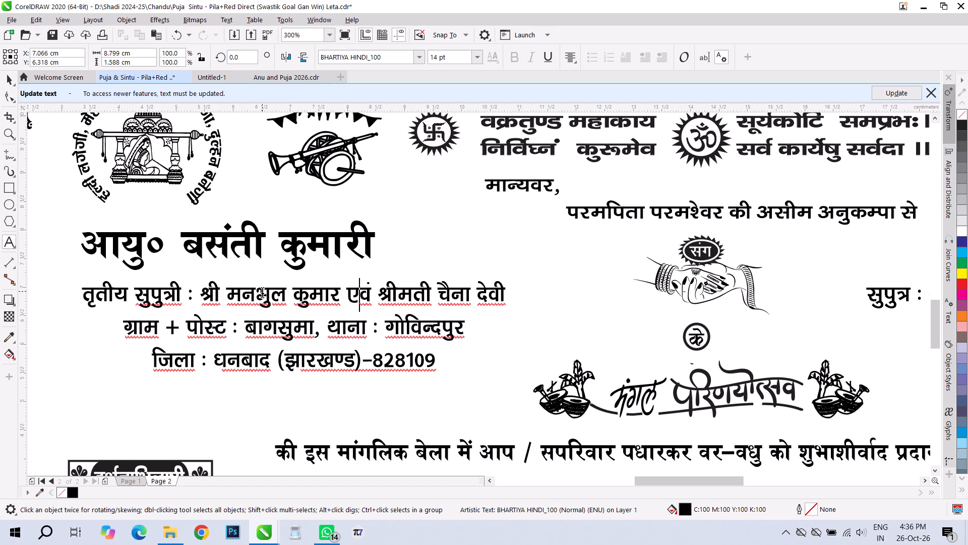
In the bride's parentage line, replace the mother's first name after श्रीमती with मोहनी.
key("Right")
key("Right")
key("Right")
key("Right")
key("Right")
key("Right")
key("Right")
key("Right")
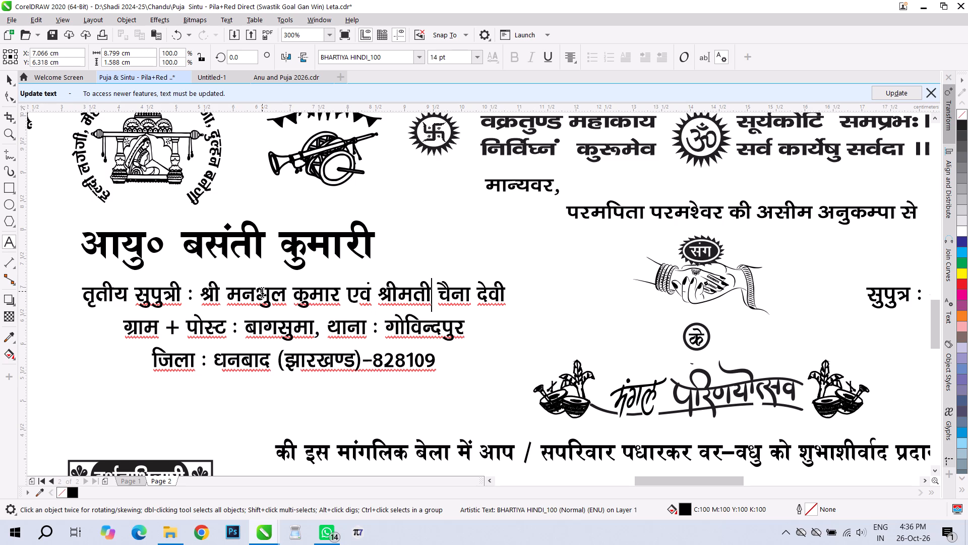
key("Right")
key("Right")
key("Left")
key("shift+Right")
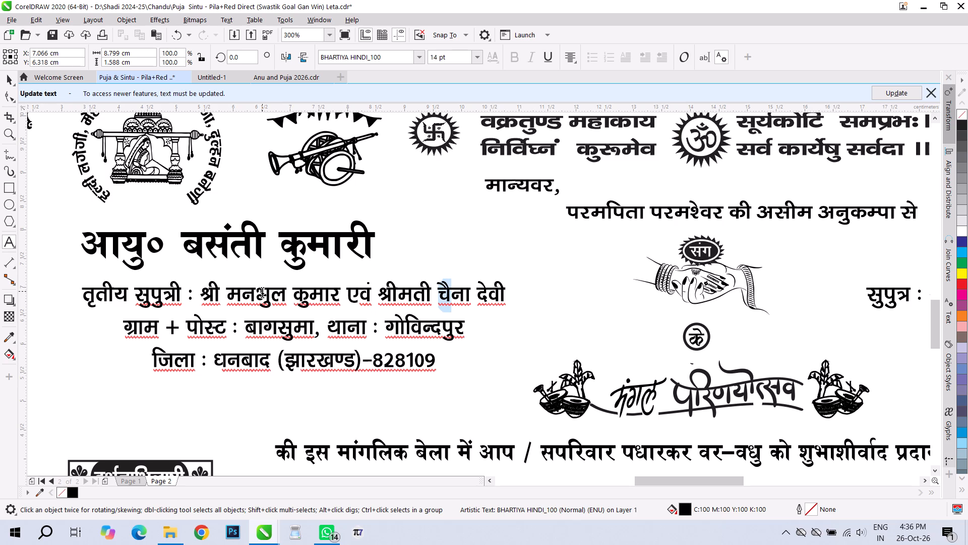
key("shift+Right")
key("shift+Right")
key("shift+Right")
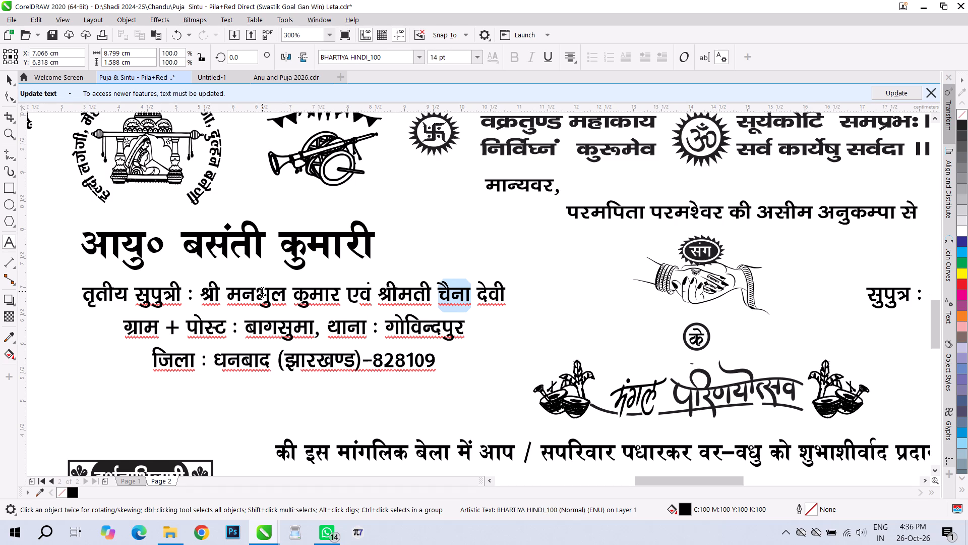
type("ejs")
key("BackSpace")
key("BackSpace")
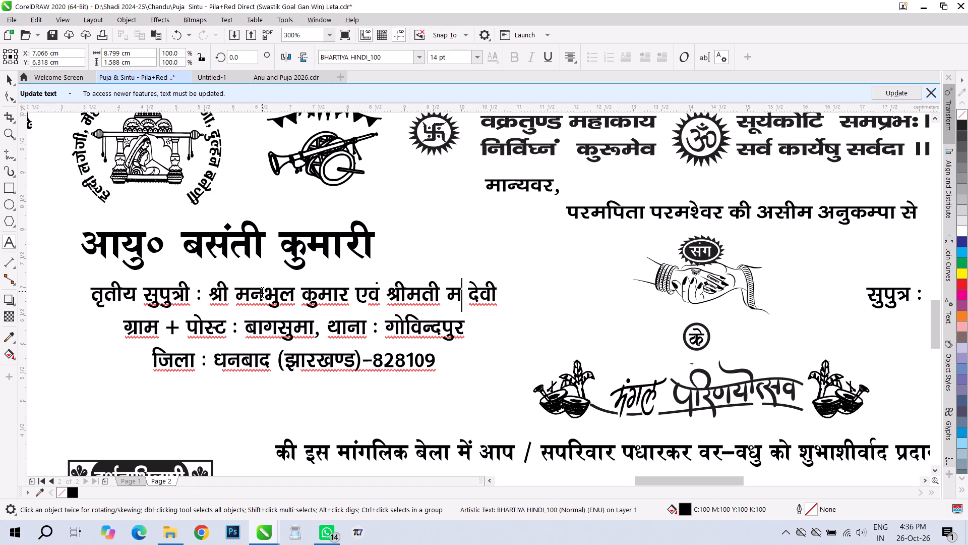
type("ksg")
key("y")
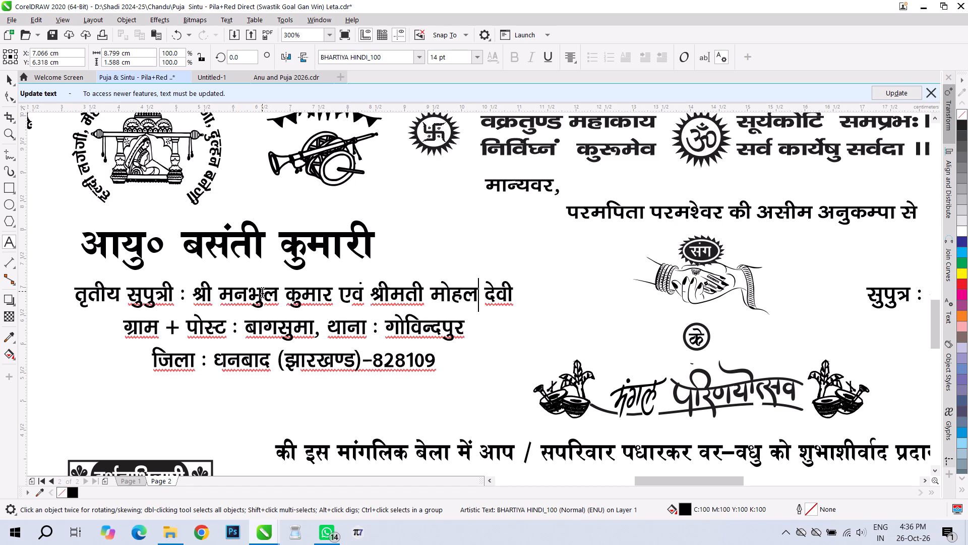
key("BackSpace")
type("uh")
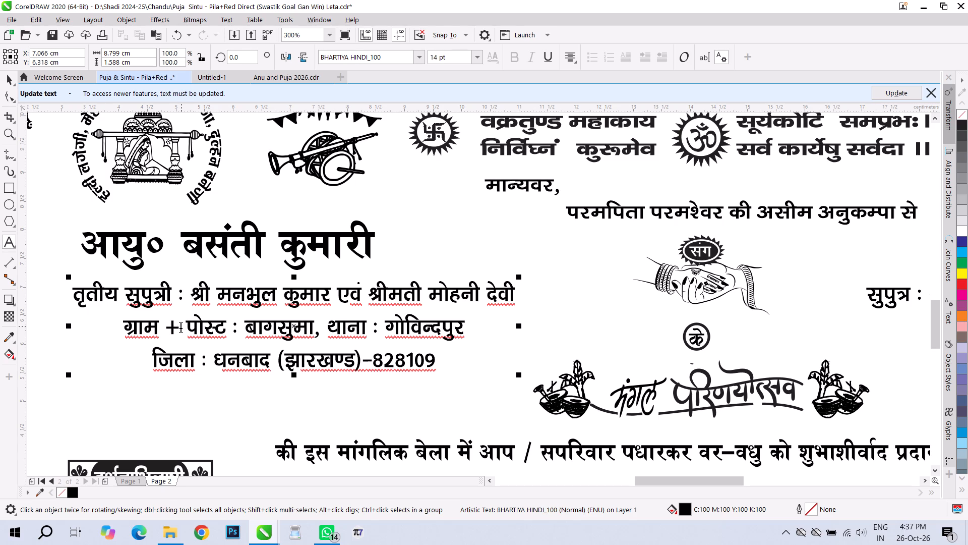
In the bride's address, replace the + after ग्राम with a colon, the new village name and a comma, spaced before पोस्ट.
left_click_drag(170, 326, 200, 328)
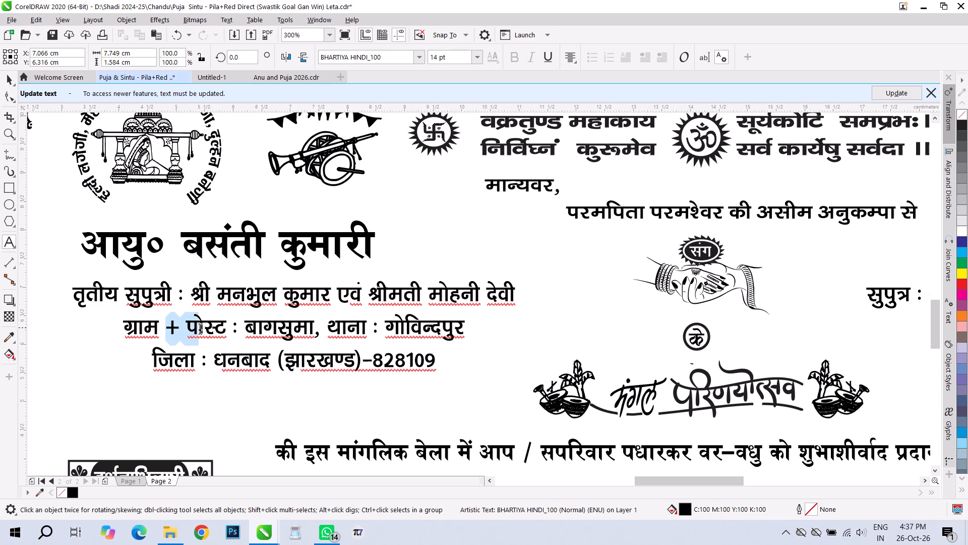
left_click_drag(200, 328, 171, 328)
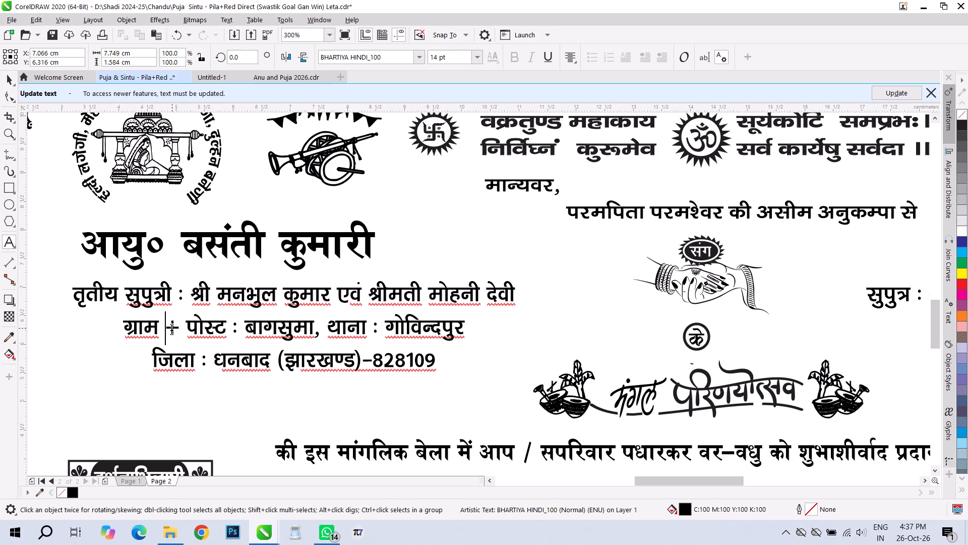
left_click_drag(171, 328, 177, 328)
key("shift+percent")
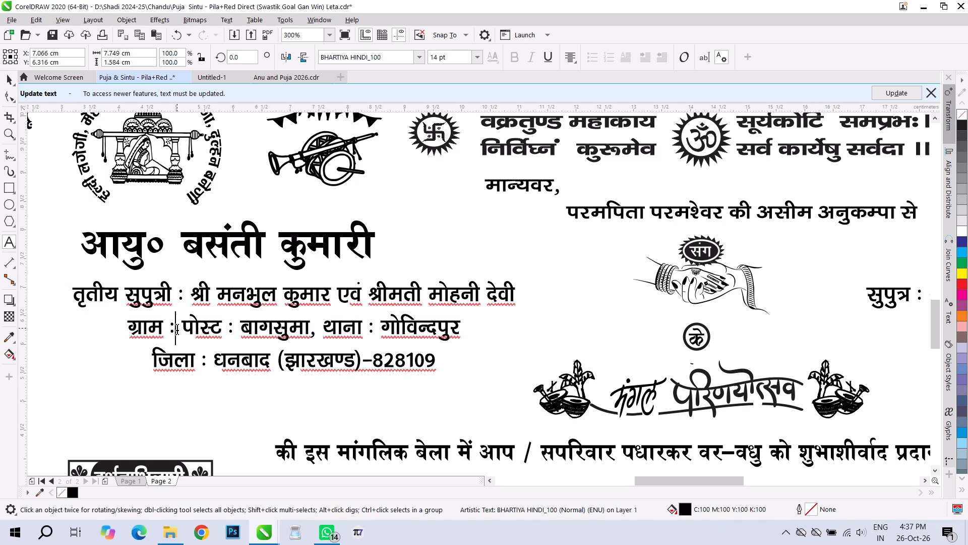
key("bracketleft")
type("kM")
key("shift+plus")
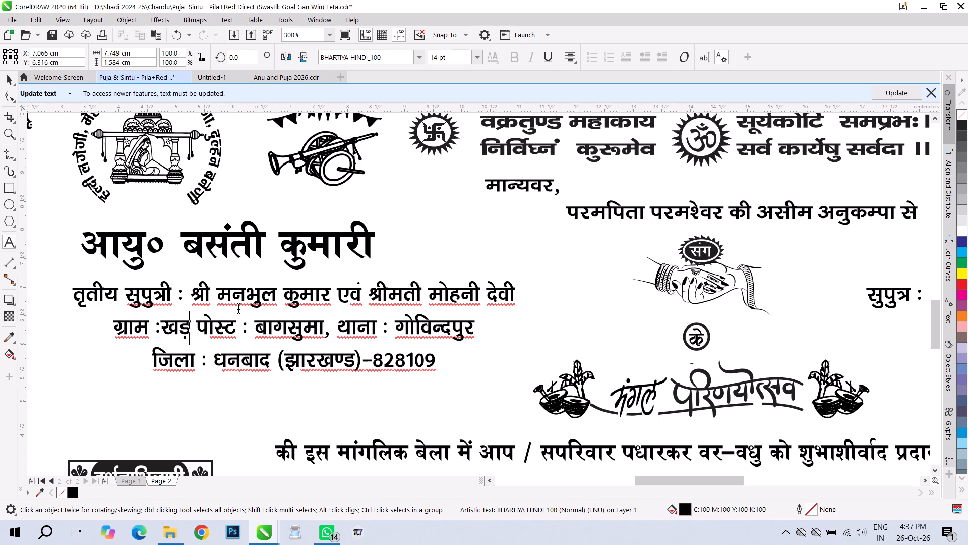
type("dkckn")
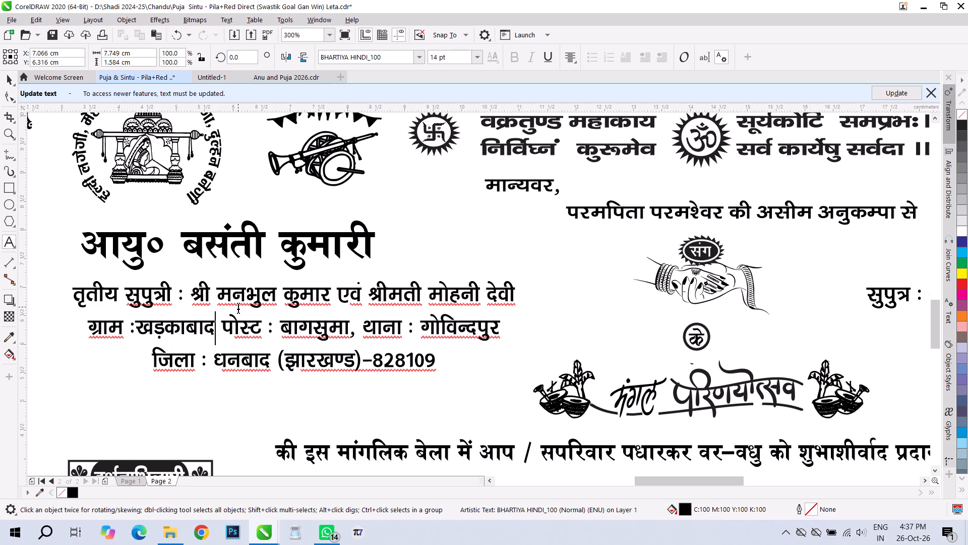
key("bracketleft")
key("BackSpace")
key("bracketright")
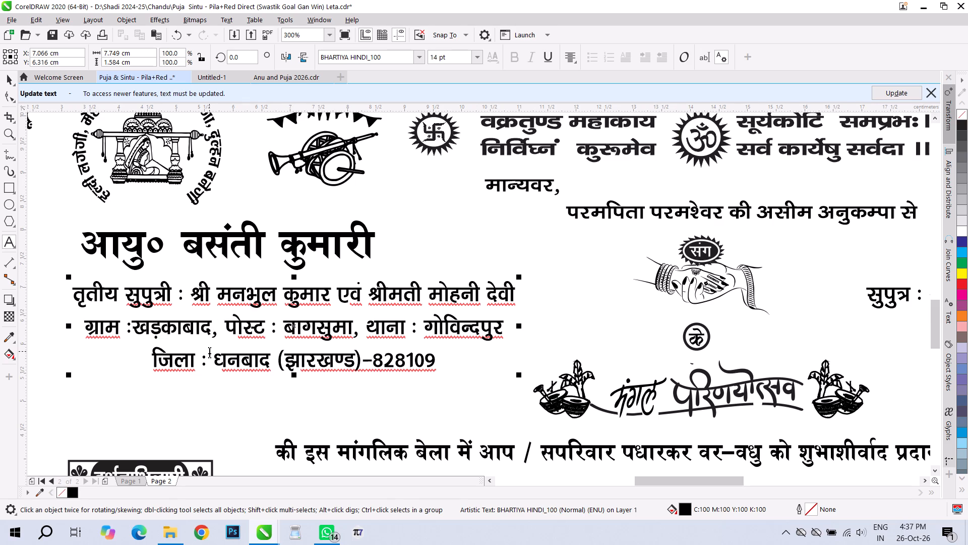
left_click(135, 329)
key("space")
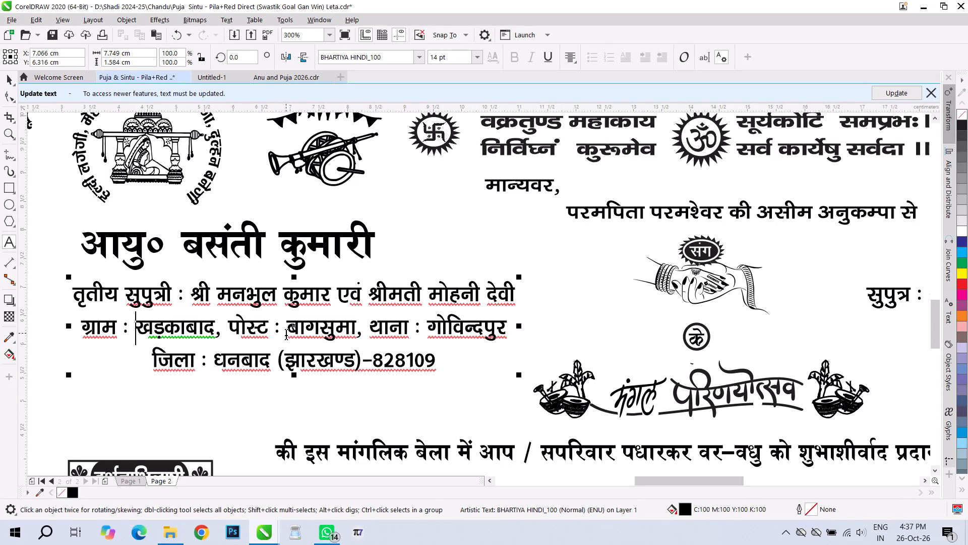
Replace the post office name after पोस्ट in the bride's address with the new one.
left_click_drag(286, 333, 355, 331)
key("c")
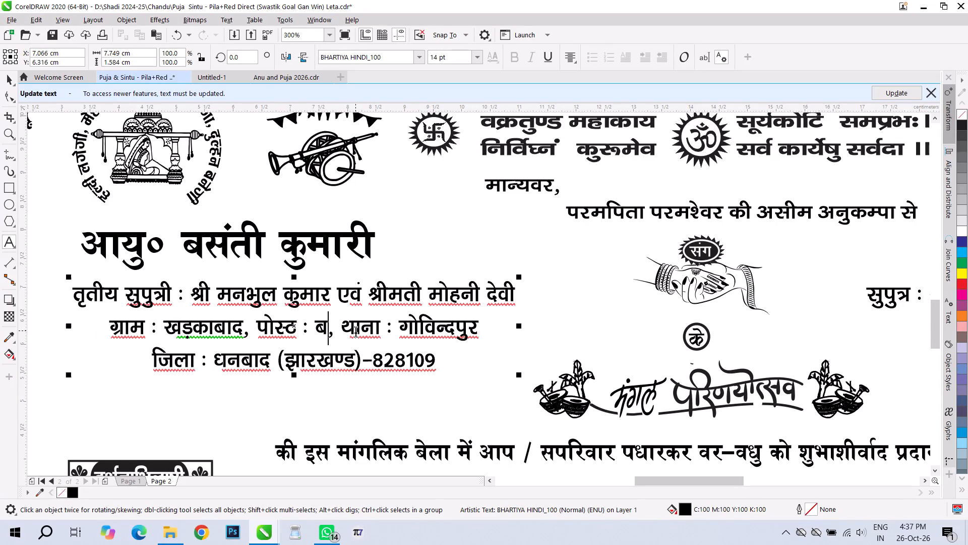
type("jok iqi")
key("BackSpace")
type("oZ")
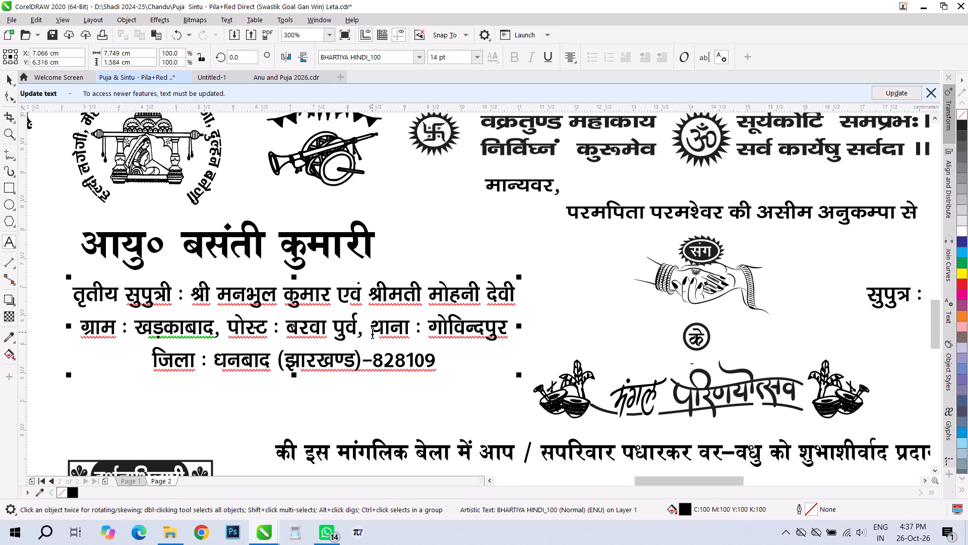
Re-break the bride's address so थाना and जिला share one line, separated by a comma, with the state and postal code on their own line.
left_click(372, 332)
key("Return")
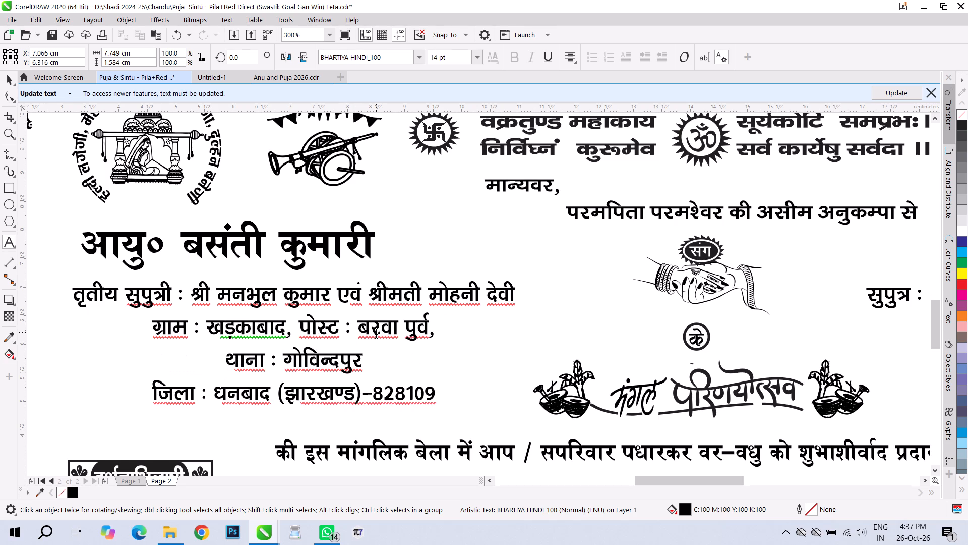
left_click(380, 360)
key("Delete")
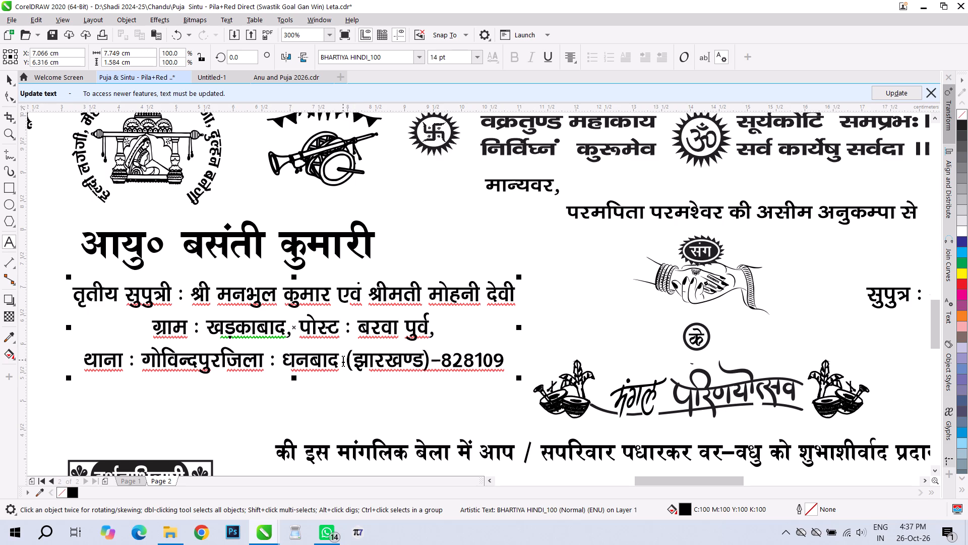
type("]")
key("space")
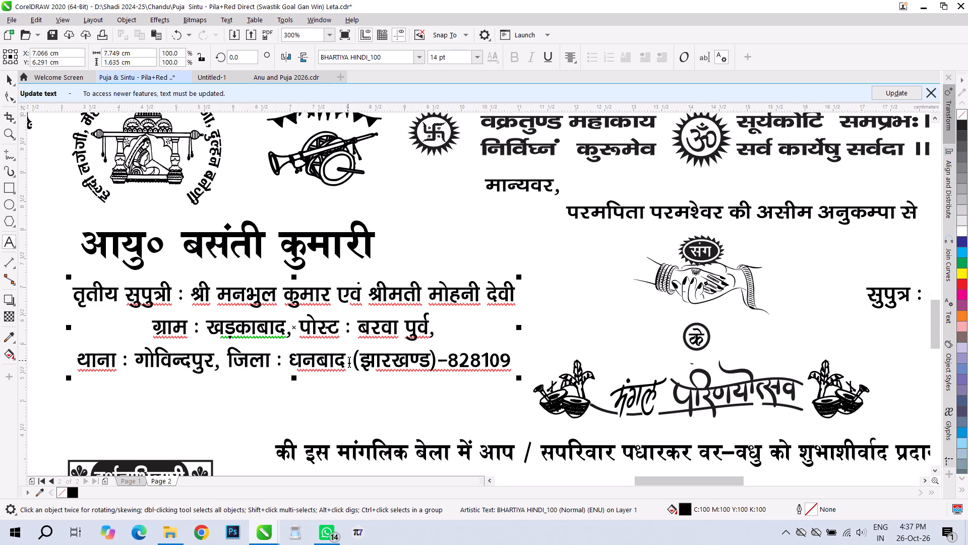
left_click(351, 361)
key("Return")
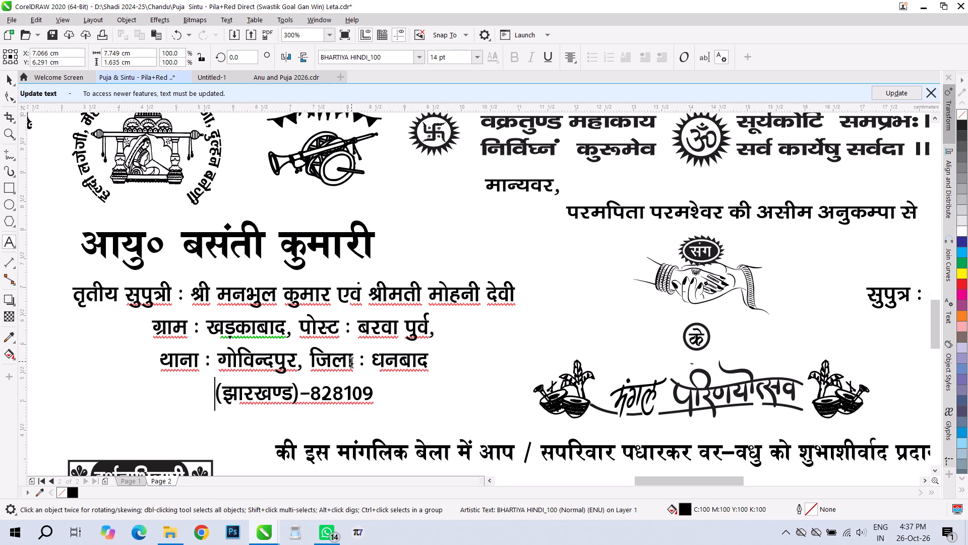
key("ctrl+space")
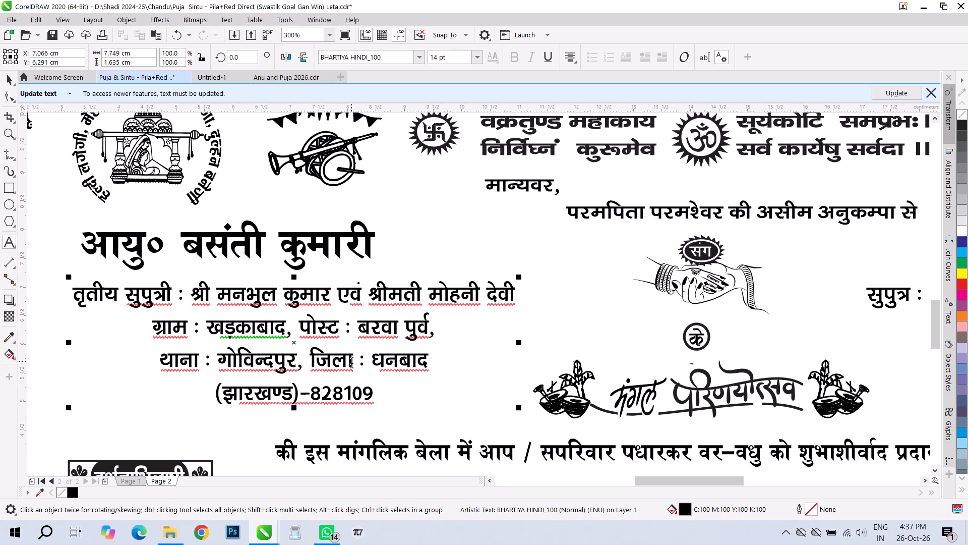
Centre the bride's name horizontally over her parentage and address text block.
left_click(292, 252)
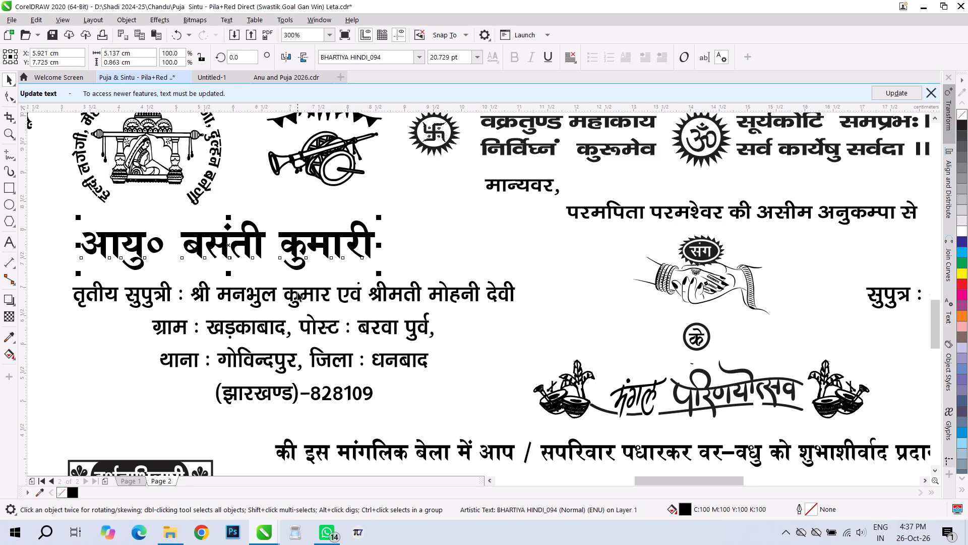
left_click(297, 292, "shift")
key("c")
Replace the groom's first name after चि० with बिजय, leaving his surname in place.
scroll(201, 291, "down", 1)
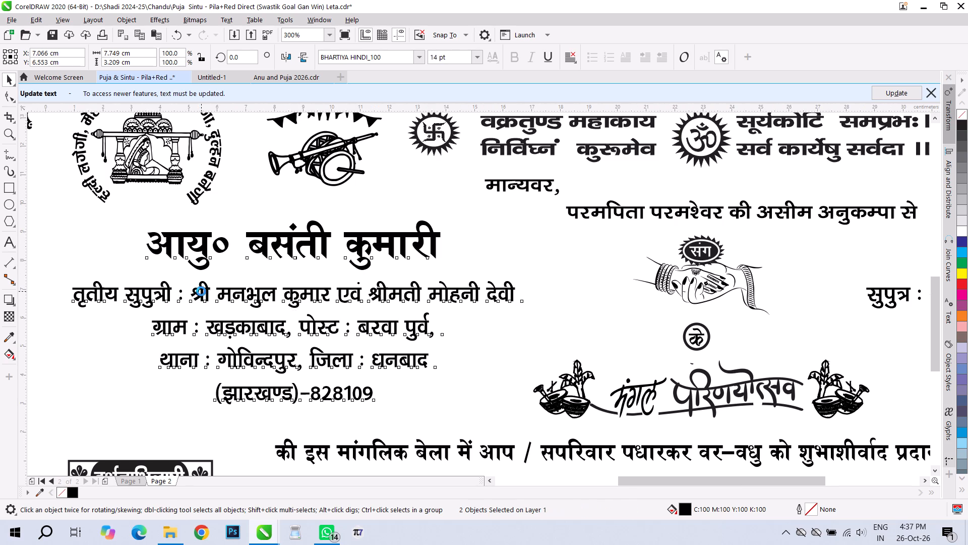
scroll(792, 306, "up", 1)
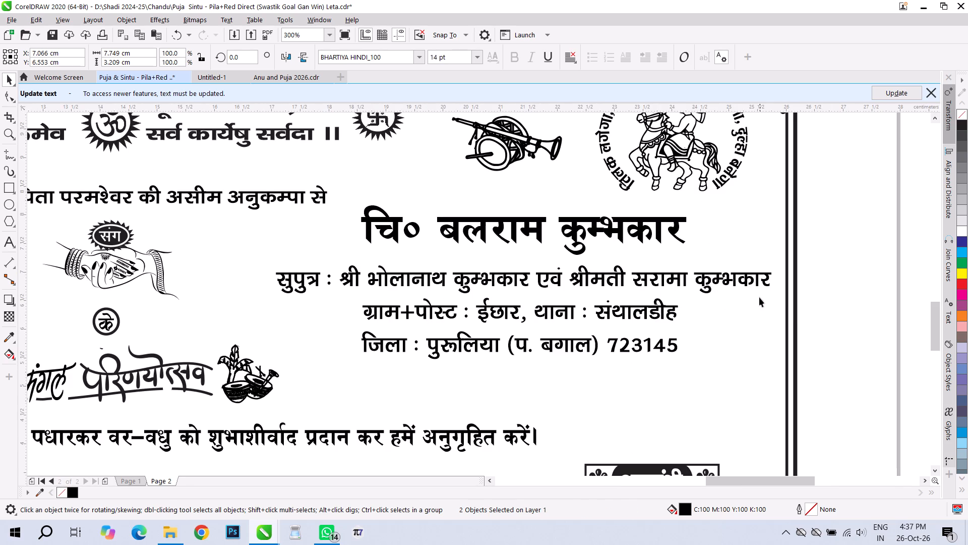
double_click(477, 230)
left_click_drag(445, 224, 507, 228)
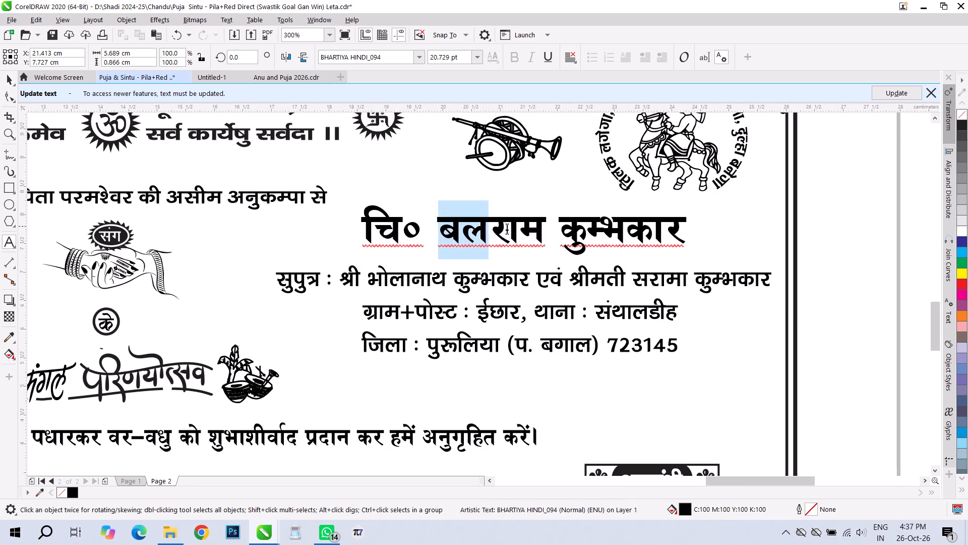
left_click_drag(507, 228, 539, 231)
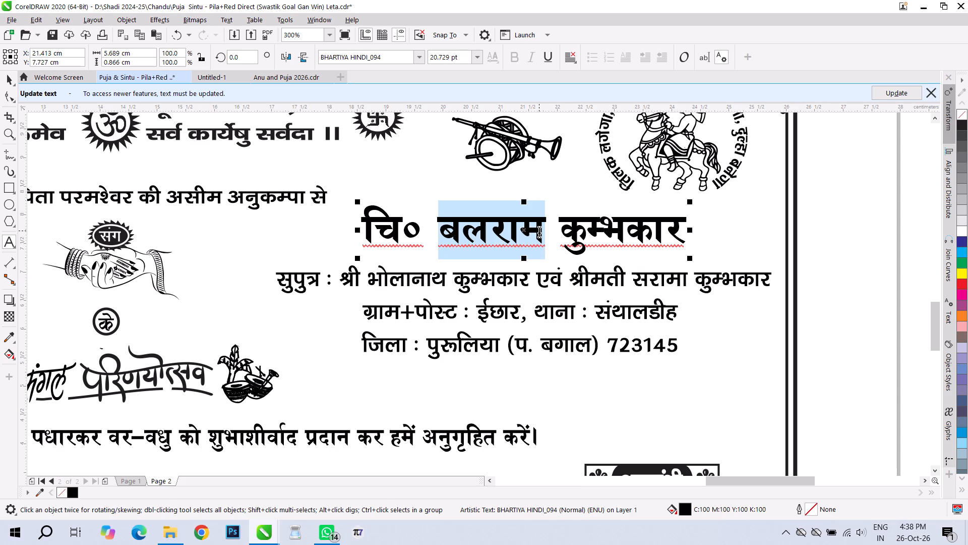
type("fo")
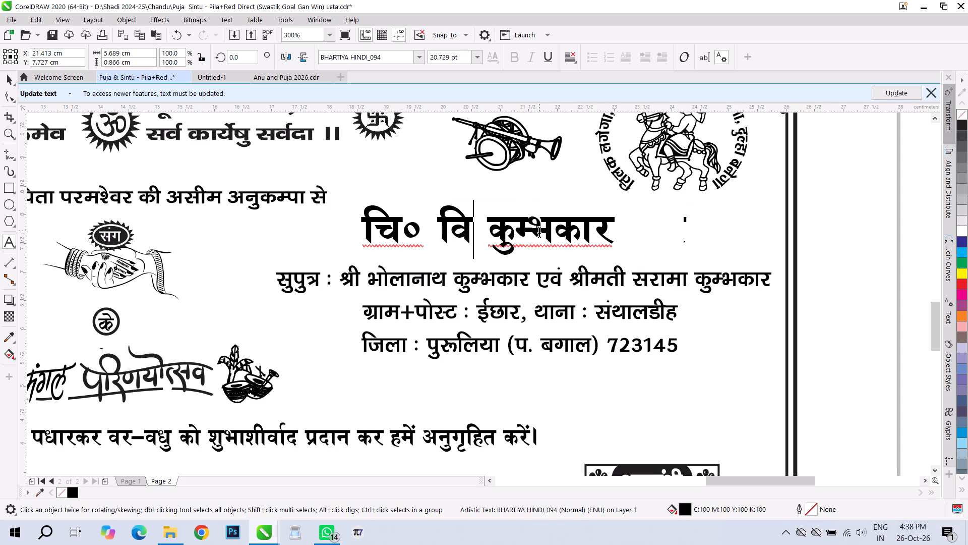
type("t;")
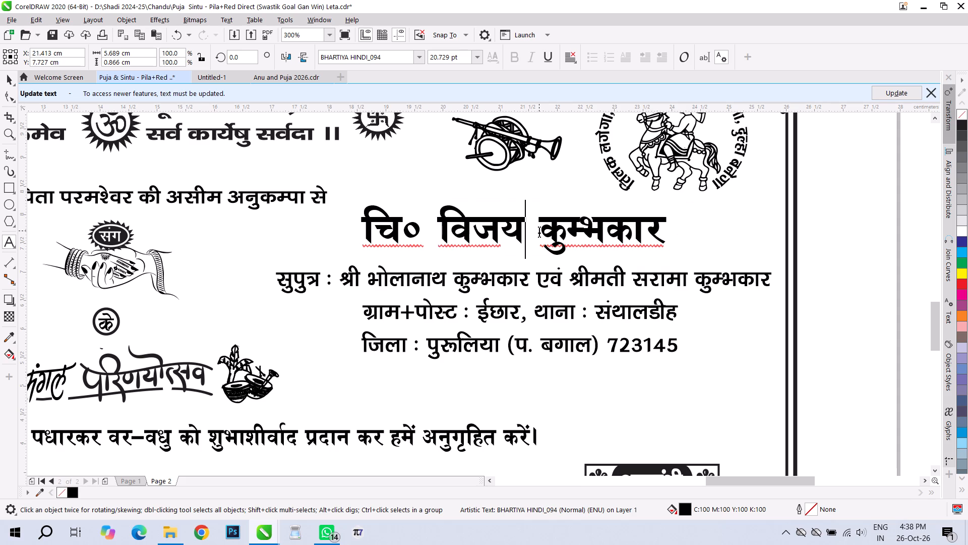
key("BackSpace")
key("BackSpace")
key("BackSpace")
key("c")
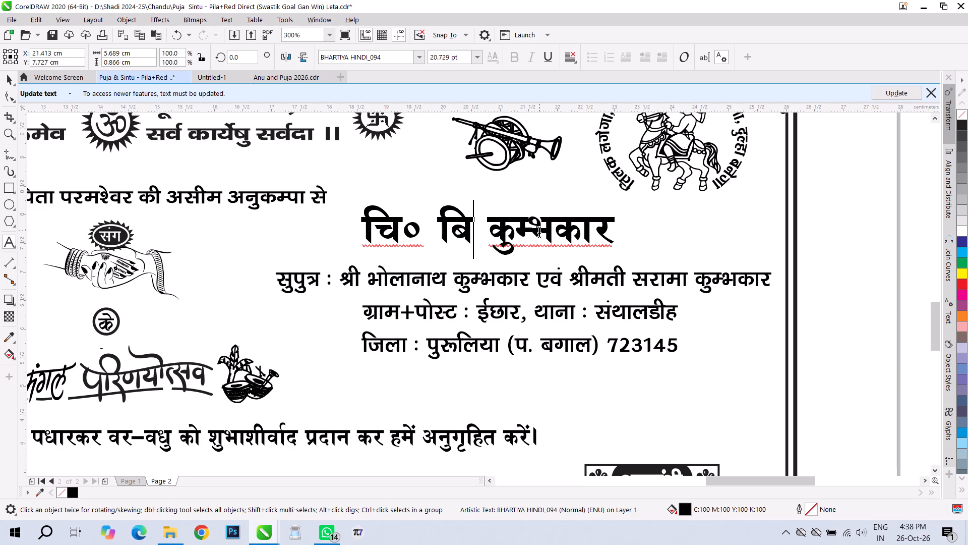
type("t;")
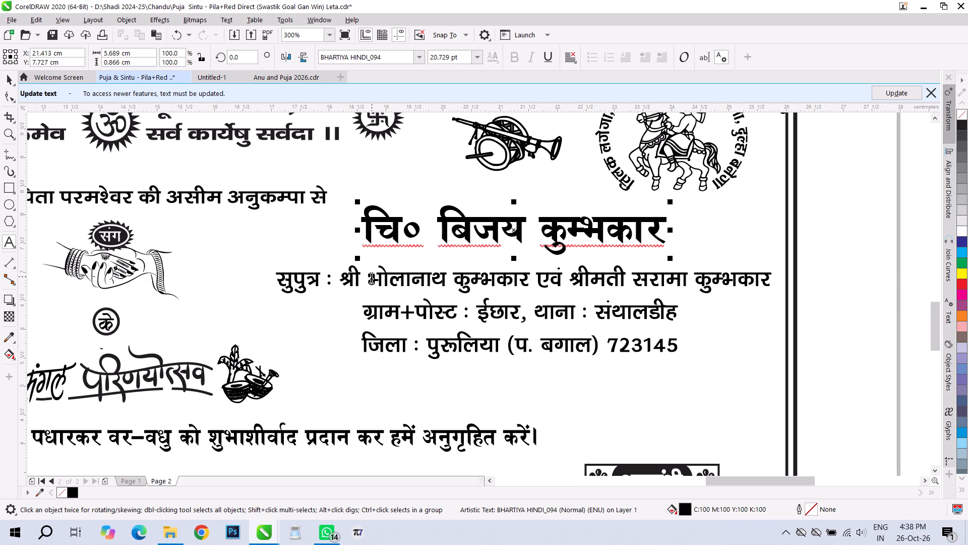
In the groom's parentage line, replace the father's first name after श्री with ग्लोक.
left_click_drag(369, 278, 445, 283)
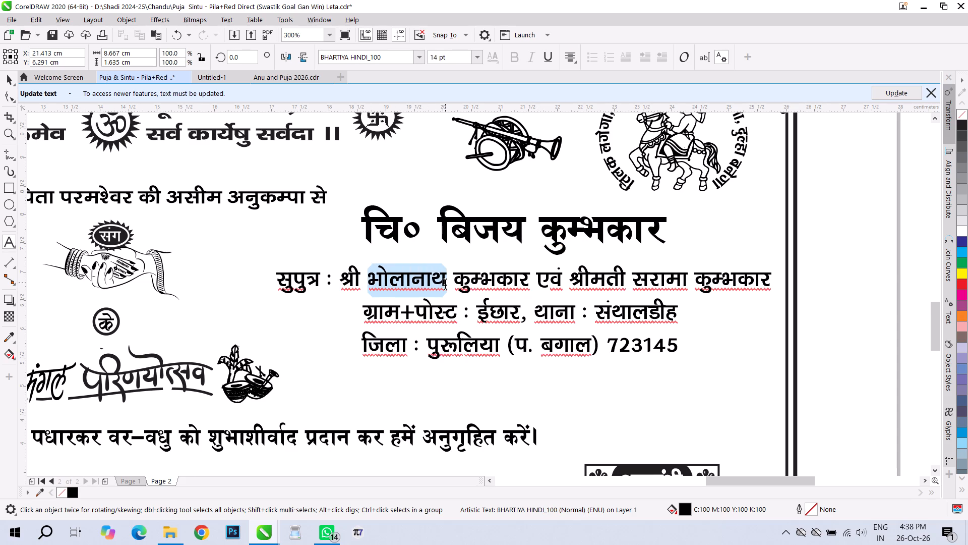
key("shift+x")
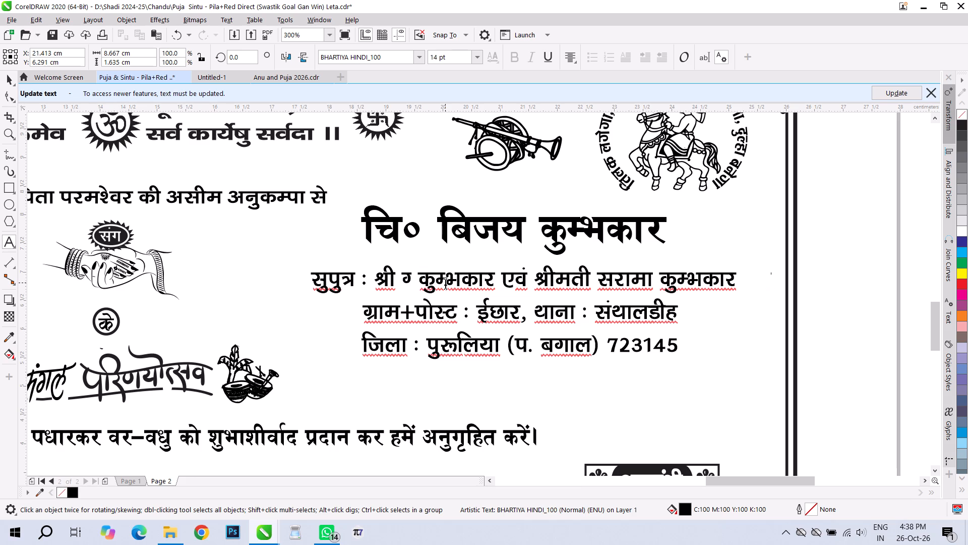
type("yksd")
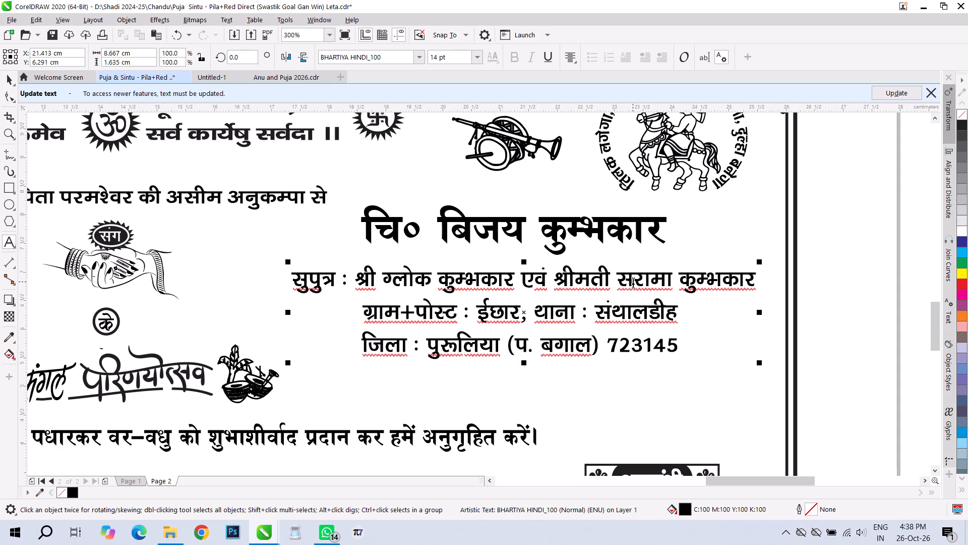
left_click_drag(645, 282, 671, 284)
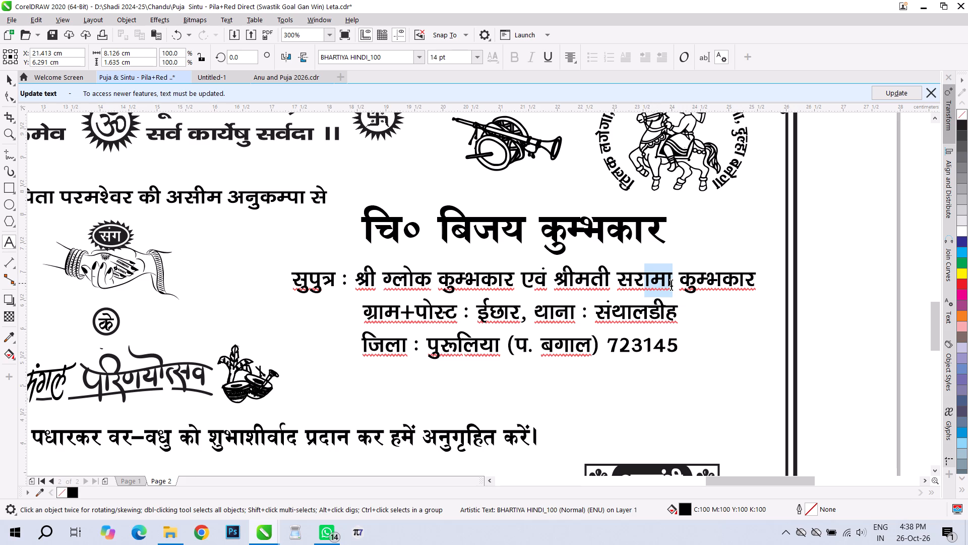
left_click_drag(671, 284, 672, 284)
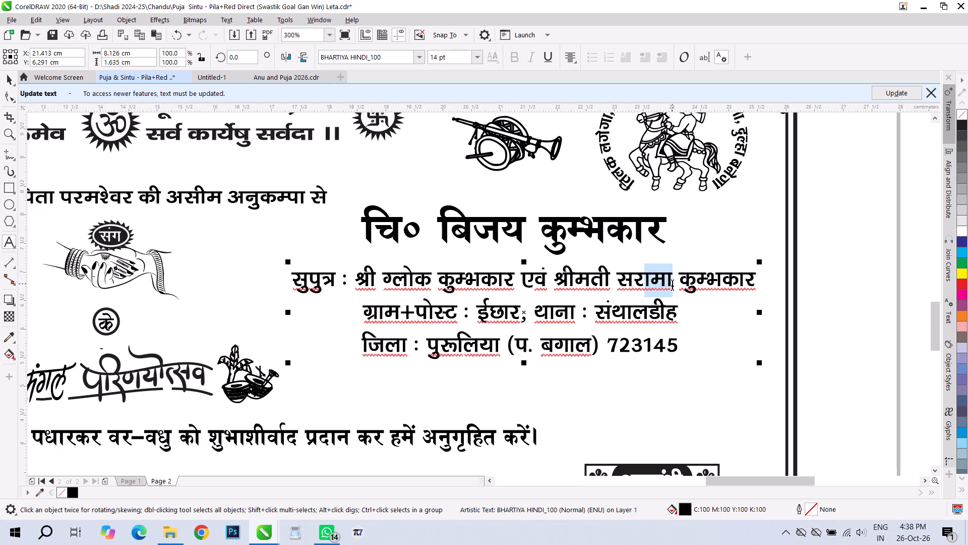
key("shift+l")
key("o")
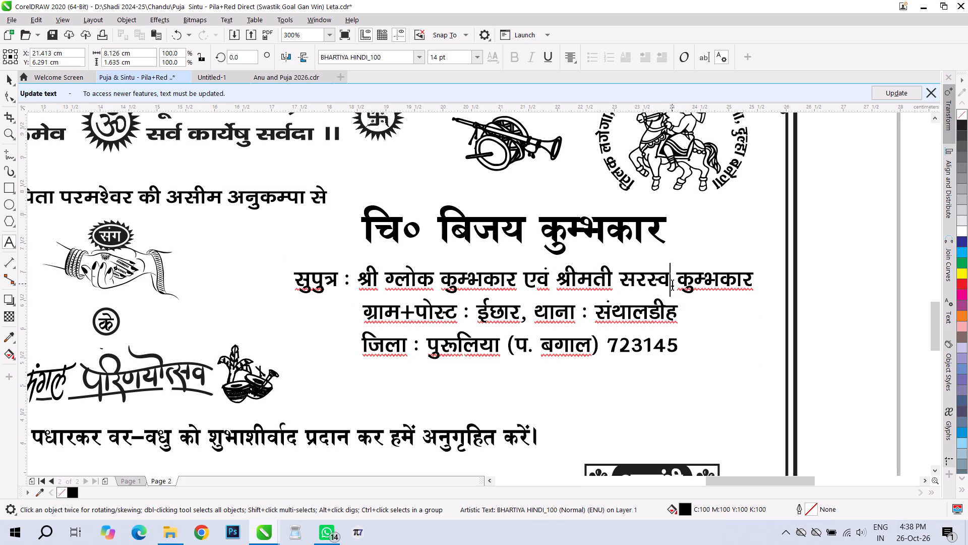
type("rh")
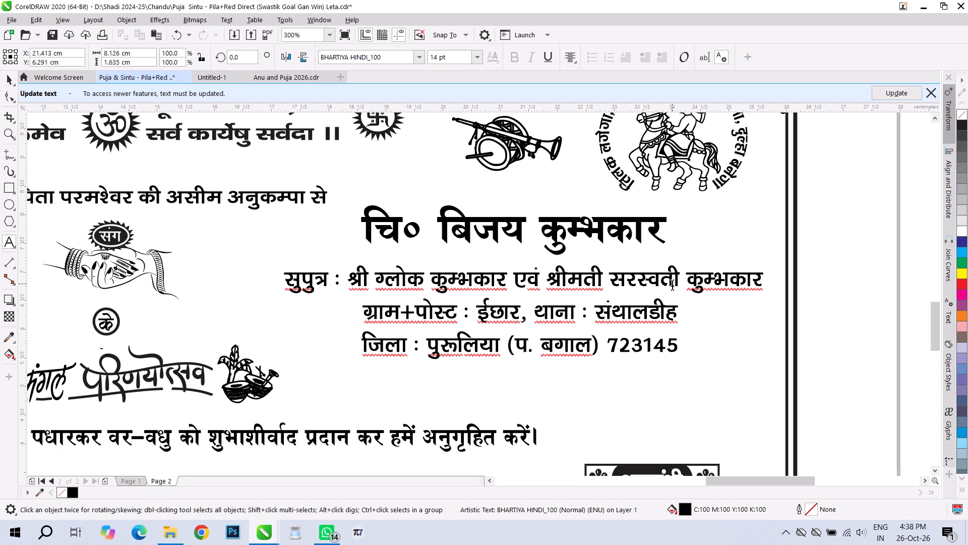
left_click_drag(690, 283, 698, 283)
left_click_drag(698, 283, 743, 286)
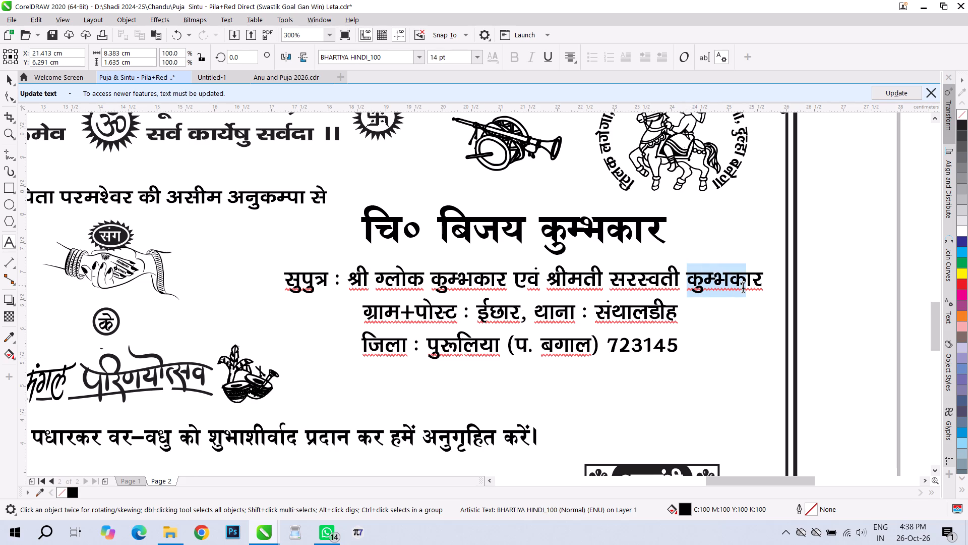
left_click_drag(743, 286, 765, 285)
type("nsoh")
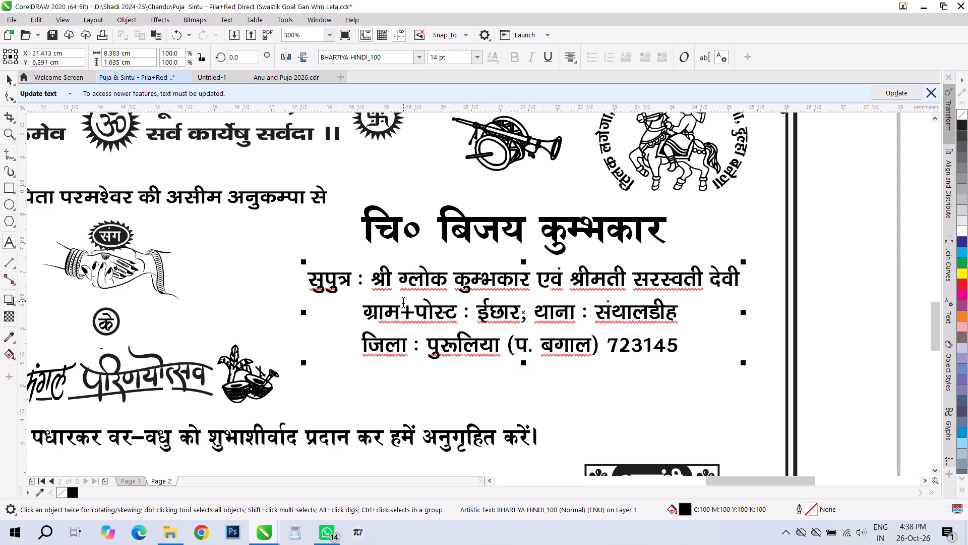
In the groom's address, replace the + after ग्राम with a colon, the new village name and a comma, spaced before पोस्ट.
left_click_drag(402, 307, 411, 308)
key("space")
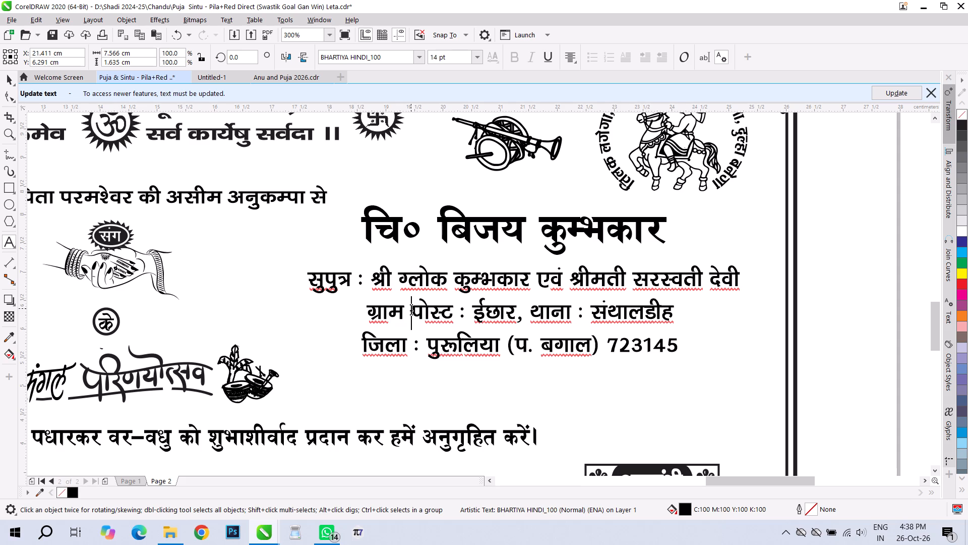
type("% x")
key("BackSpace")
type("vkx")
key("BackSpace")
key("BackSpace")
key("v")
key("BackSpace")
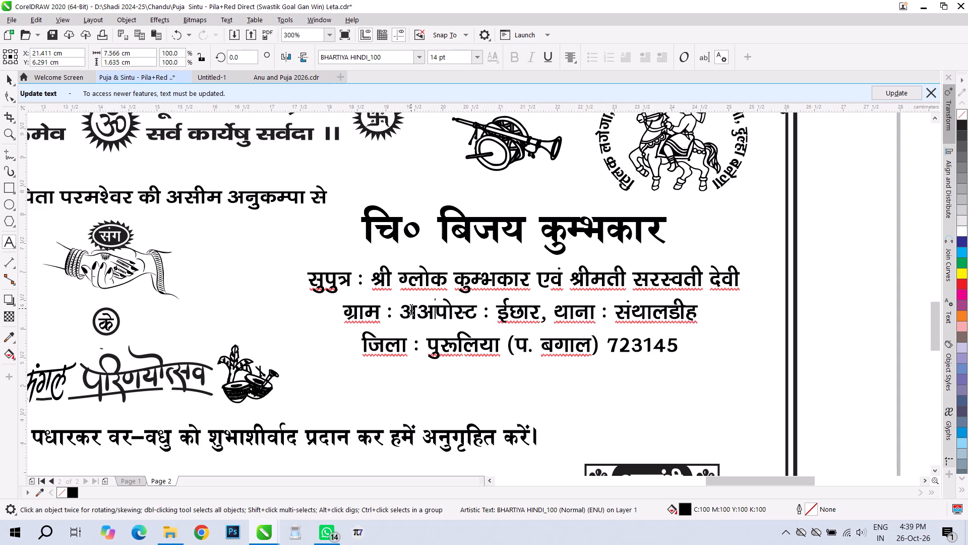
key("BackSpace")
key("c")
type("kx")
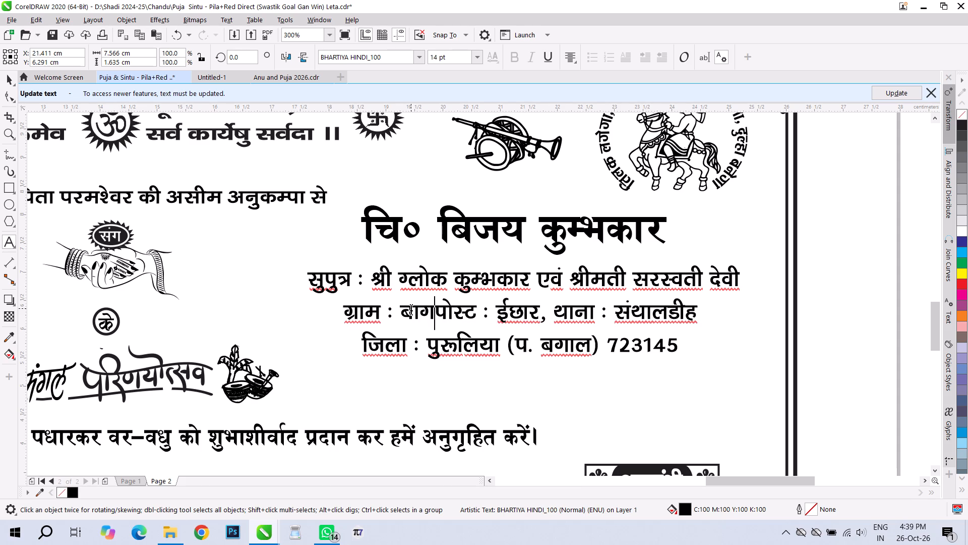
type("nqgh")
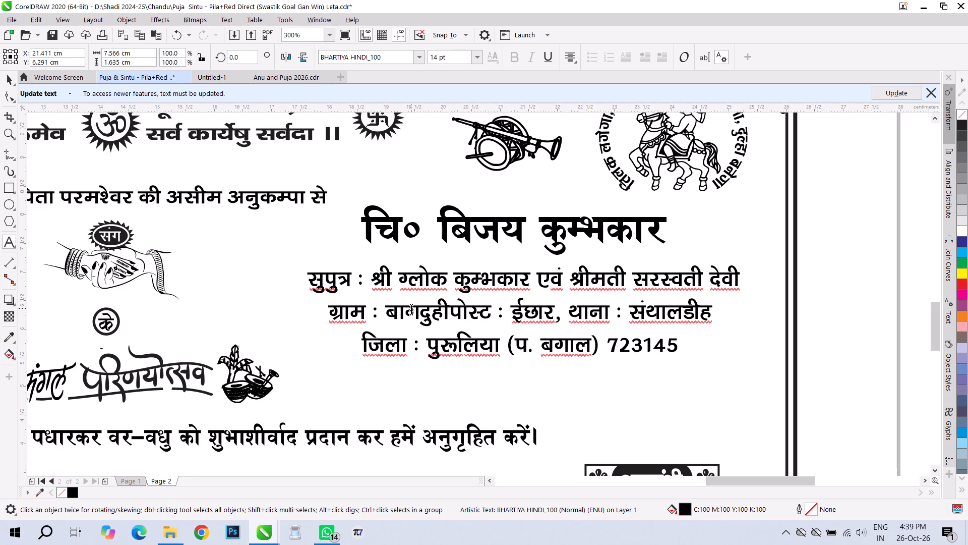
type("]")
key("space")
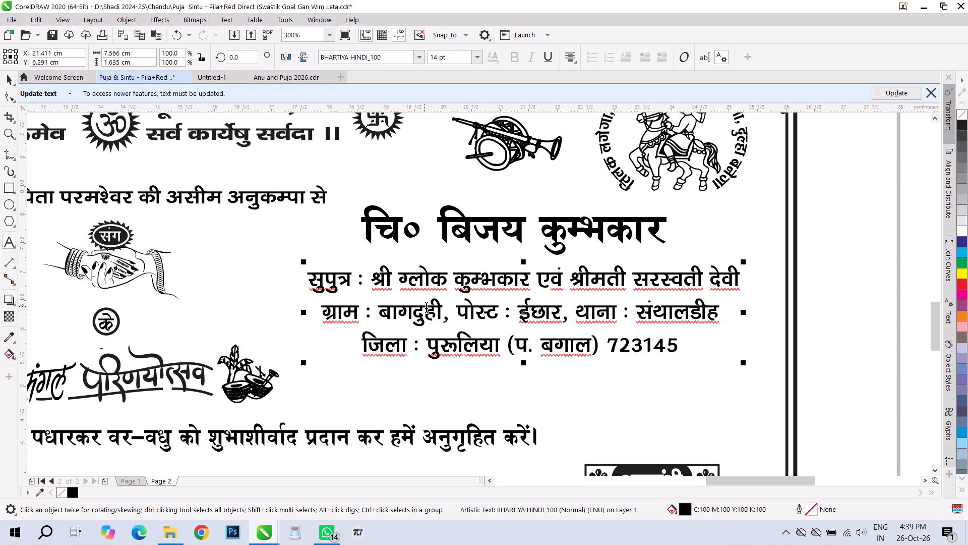
Replace the post office name after पोस्ट in the groom's address with the new one.
left_click_drag(519, 316, 559, 317)
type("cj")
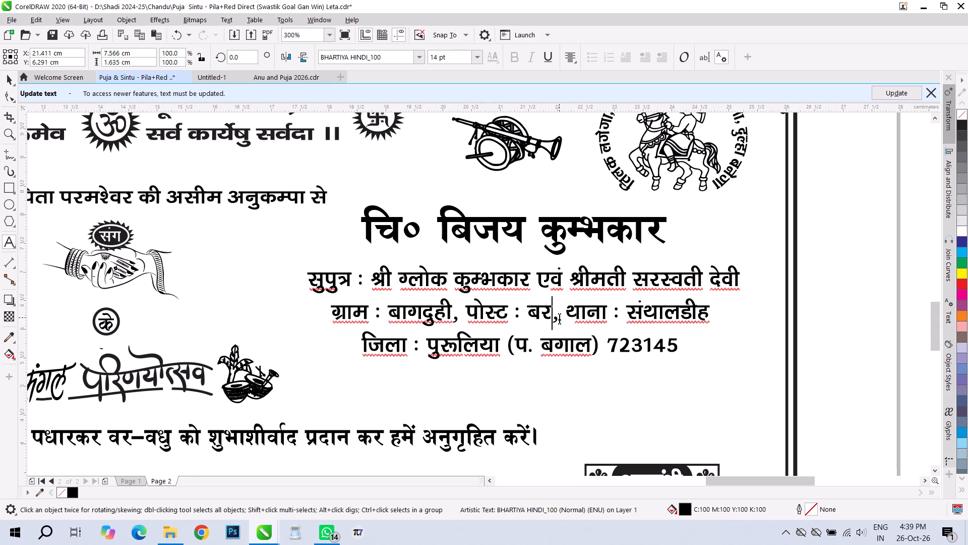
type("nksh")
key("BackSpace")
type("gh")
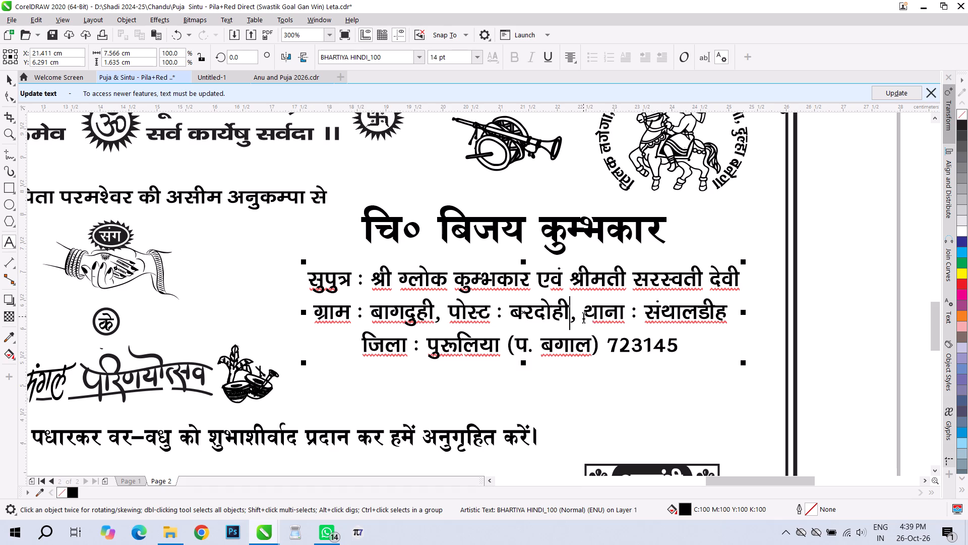
Break the groom's address before थाना so the police station entry starts its own line.
left_click(583, 316)
key("Return")
Replace the police station name after थाना in the groom's address with the new one.
key("Right")
key("Right")
key("Right")
key("Right")
key("Right")
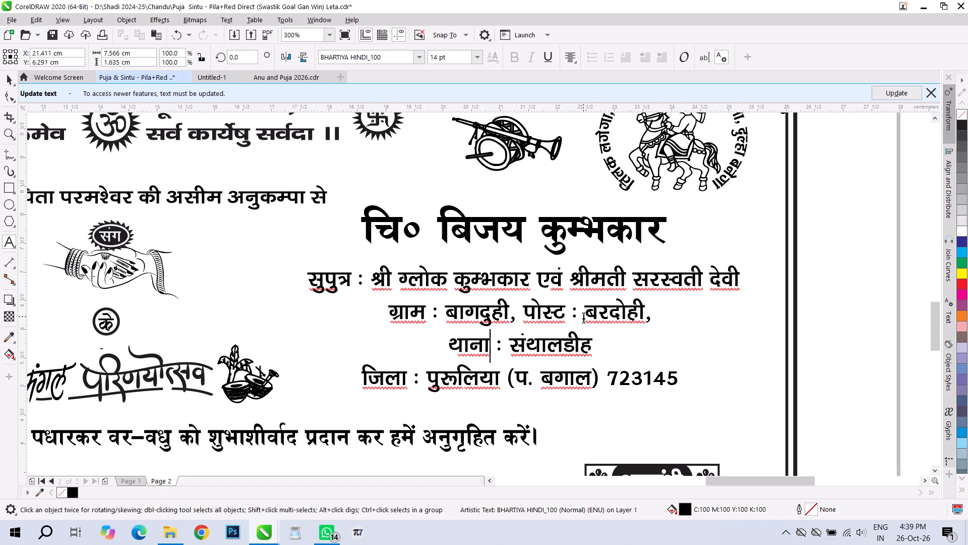
key("Right")
key("Right")
key("Right")
key("shift+Right")
key("shift+Right")
key("shift+Right")
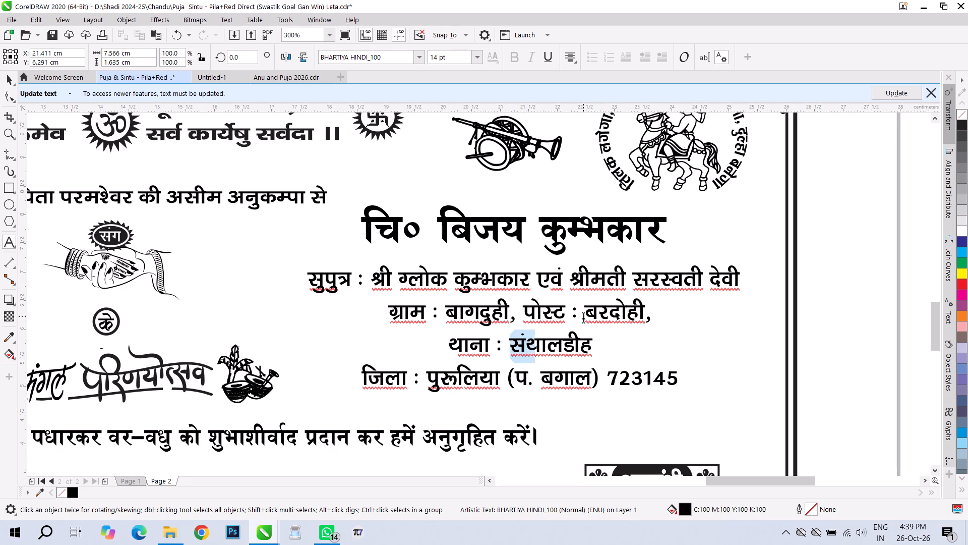
key("shift+Right")
key("shift+Right")
key("shift+Right")
key("shift+Right")
key("shift+Right")
key("shift+Right")
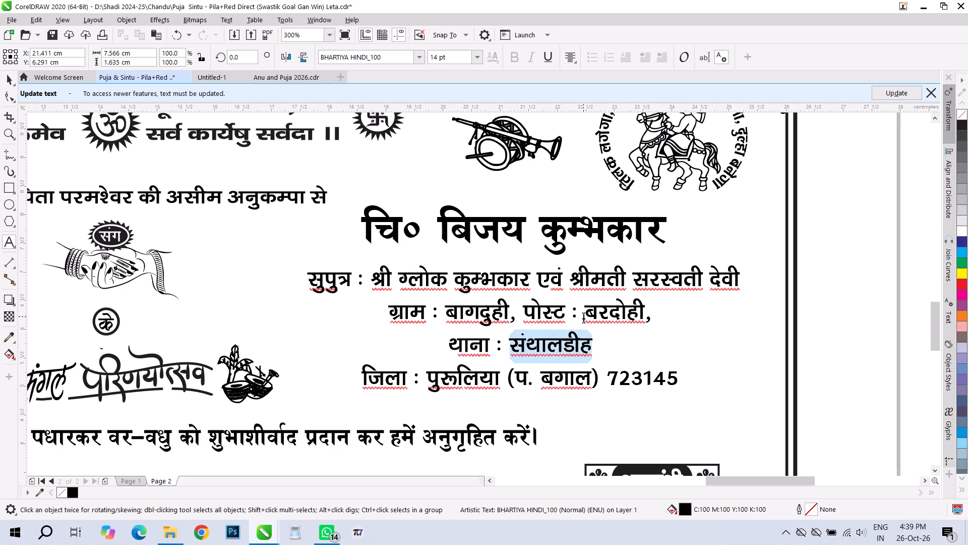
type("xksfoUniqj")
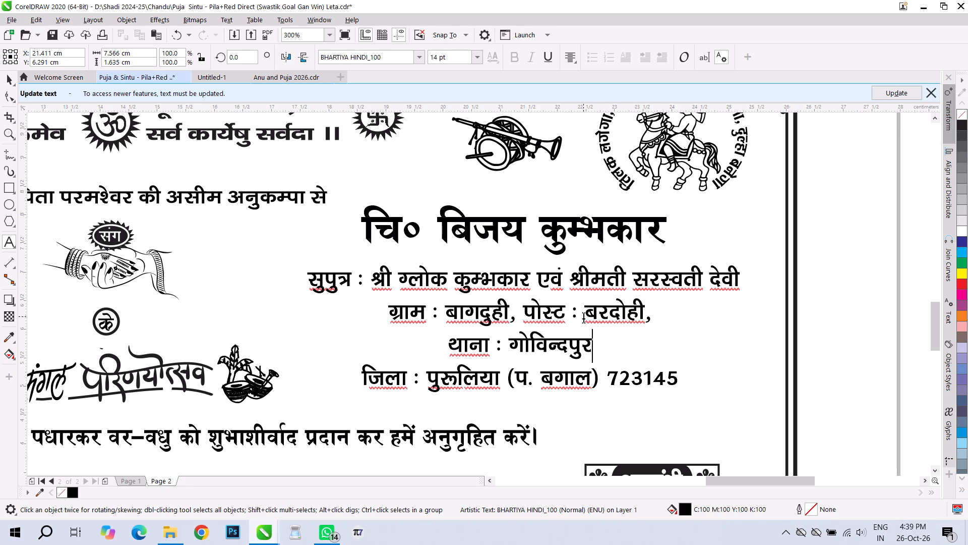
After the police station in the groom's address, add a comma and a जिला : entry with the new district name.
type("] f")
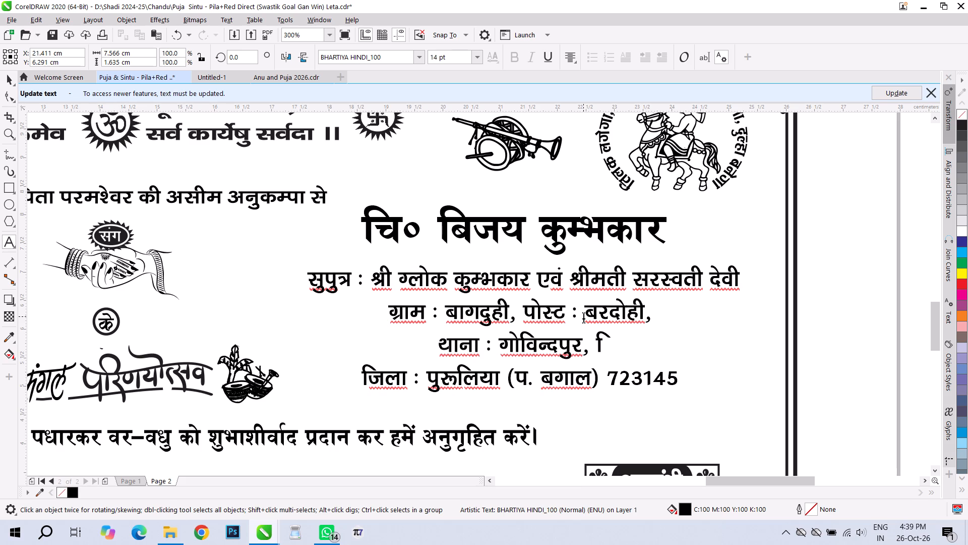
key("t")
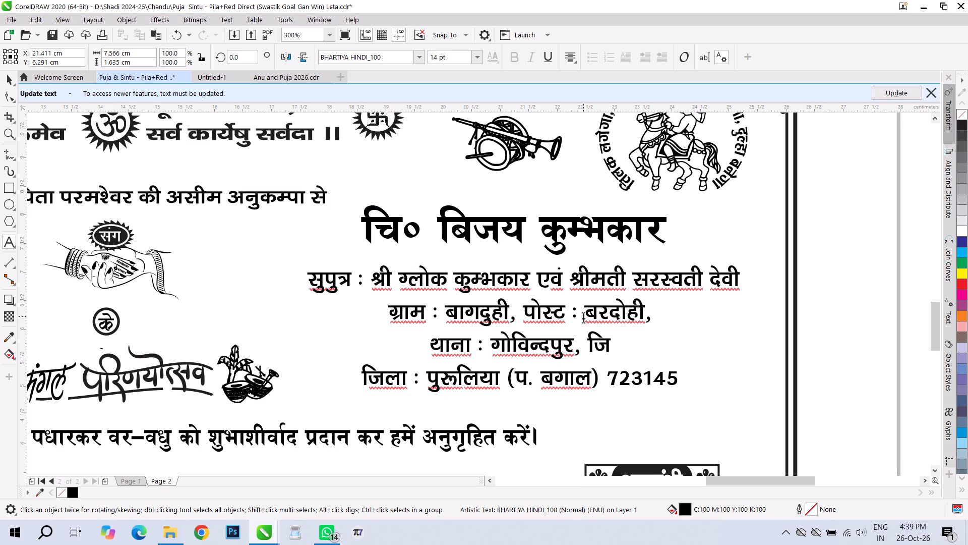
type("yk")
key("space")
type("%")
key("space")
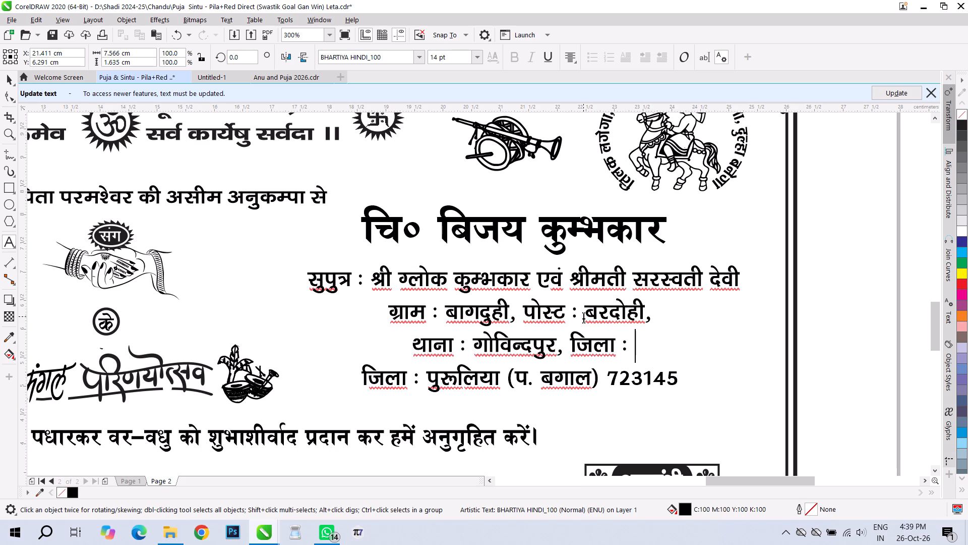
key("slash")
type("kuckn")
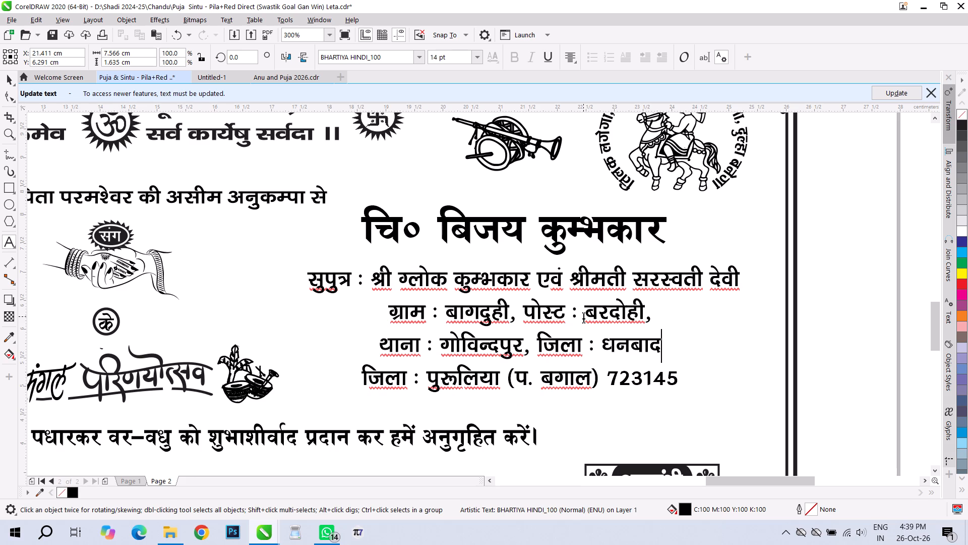
Copy the state and PIN code line from the bride's address over the old district line in the groom's address.
scroll(594, 269, "down", 1)
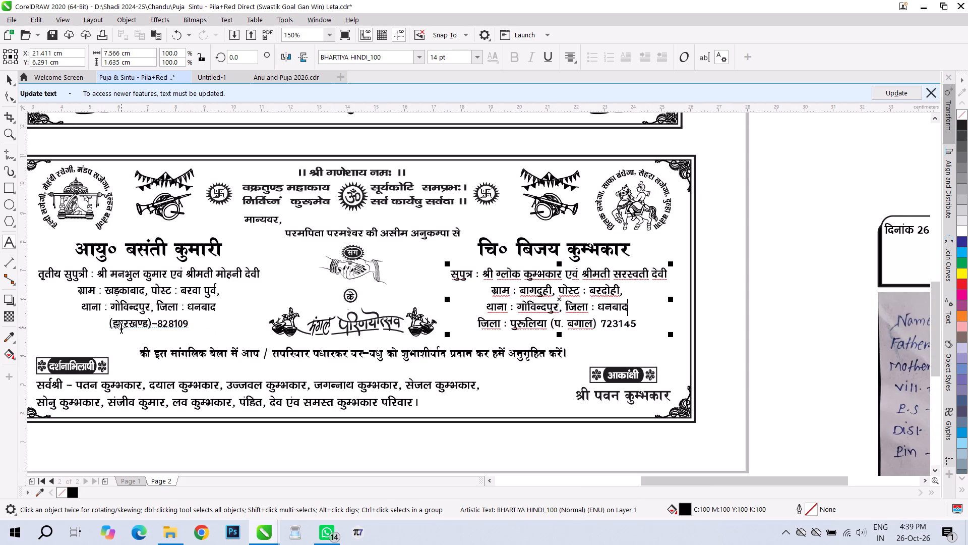
left_click_drag(109, 323, 110, 323)
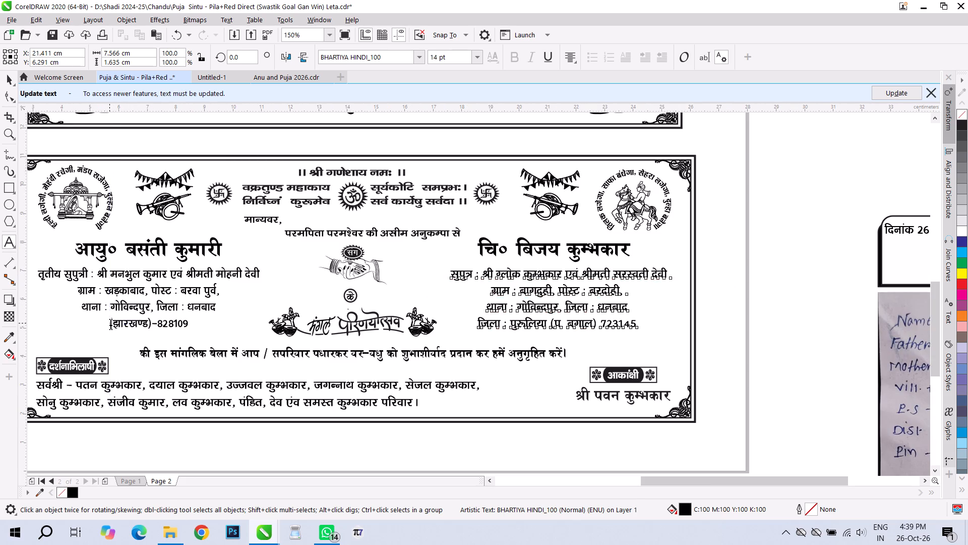
left_click_drag(110, 323, 191, 324)
key("ctrl+c")
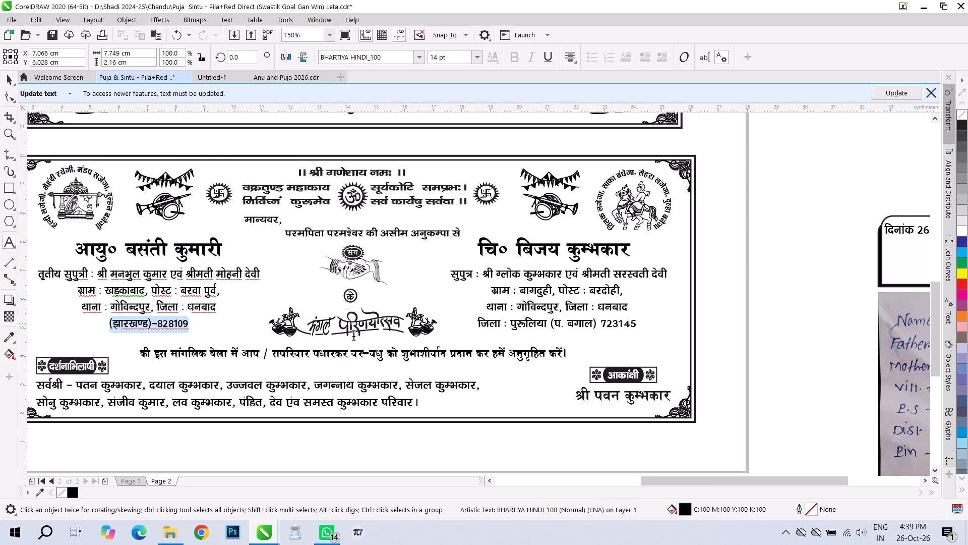
left_click(487, 329)
left_click_drag(475, 323, 647, 328)
key("ctrl+v")
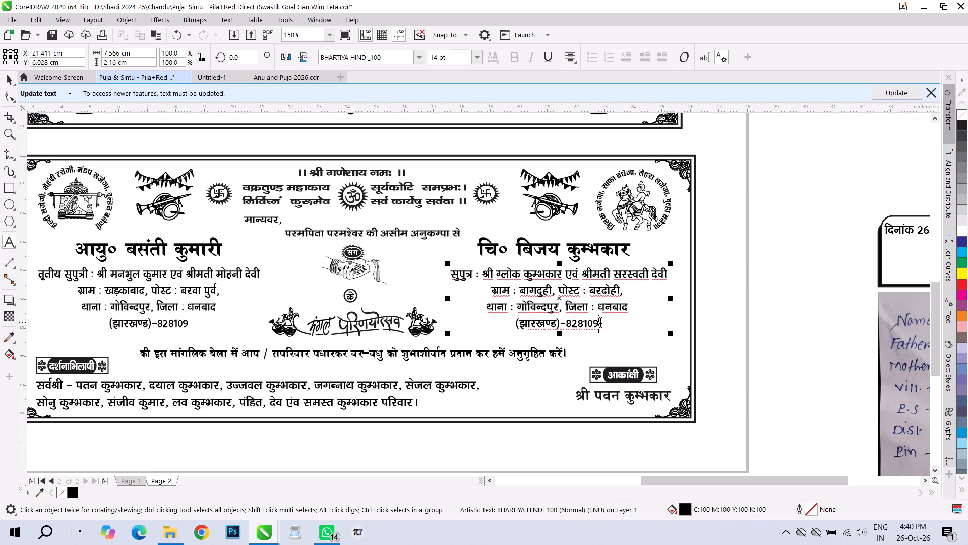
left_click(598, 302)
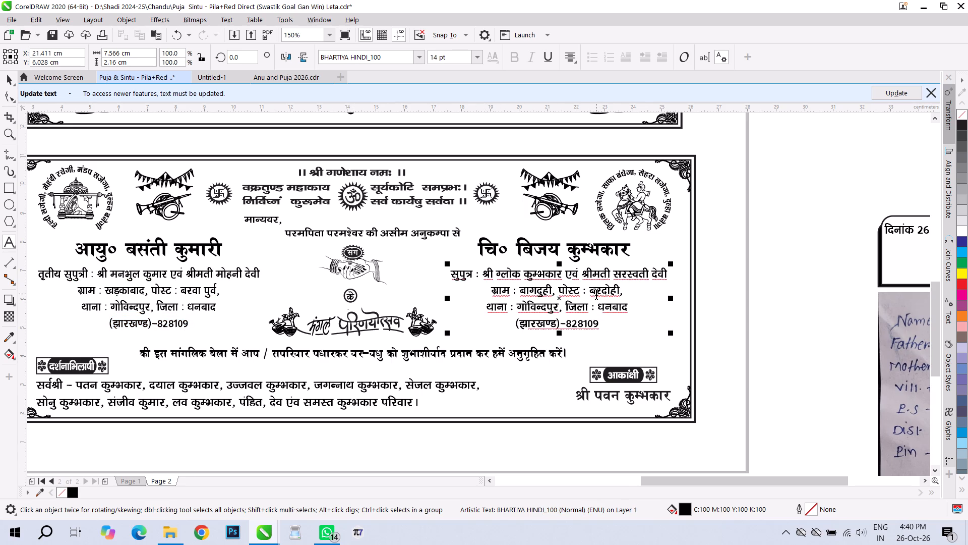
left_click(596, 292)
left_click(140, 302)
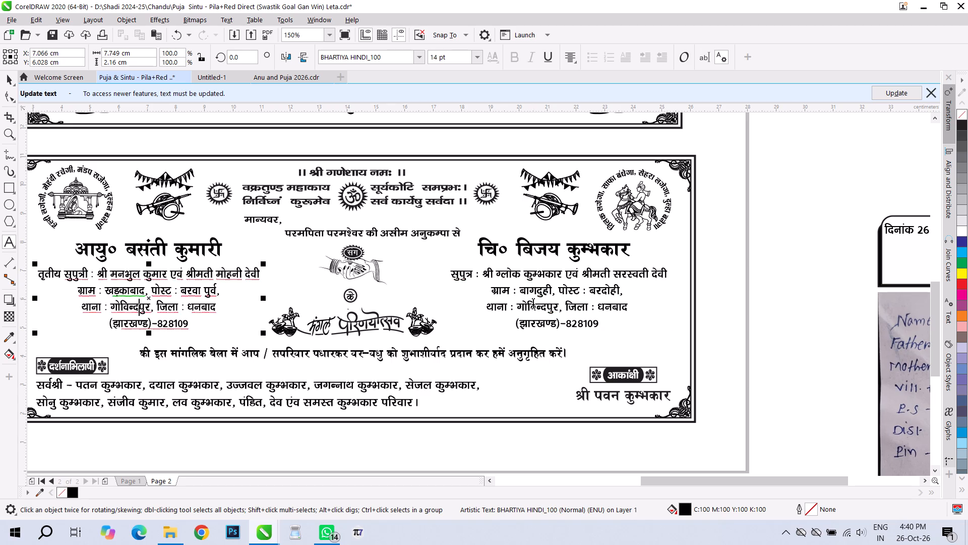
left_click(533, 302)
Centre the groom's name horizontally over his parentage and address block.
key("ctrl+space")
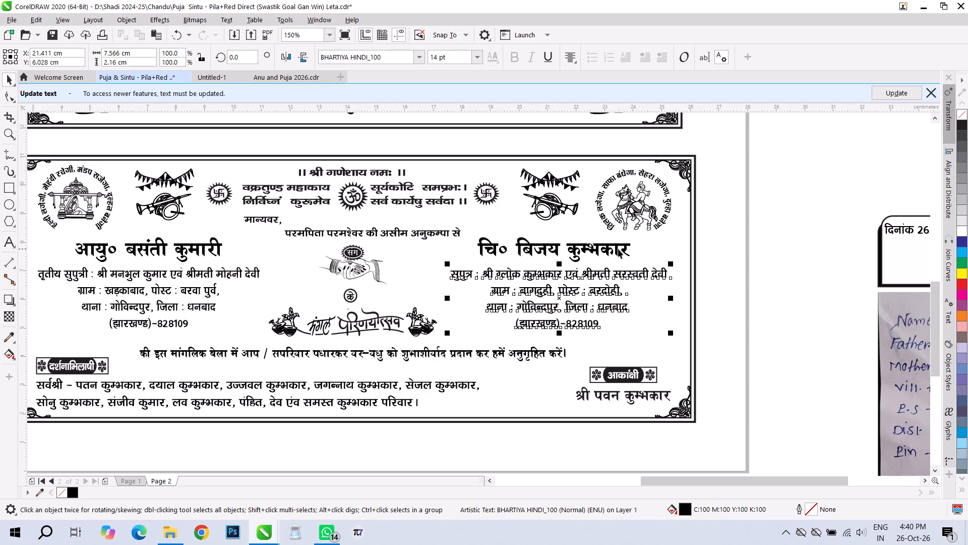
left_click(618, 249)
left_click(609, 276, "shift")
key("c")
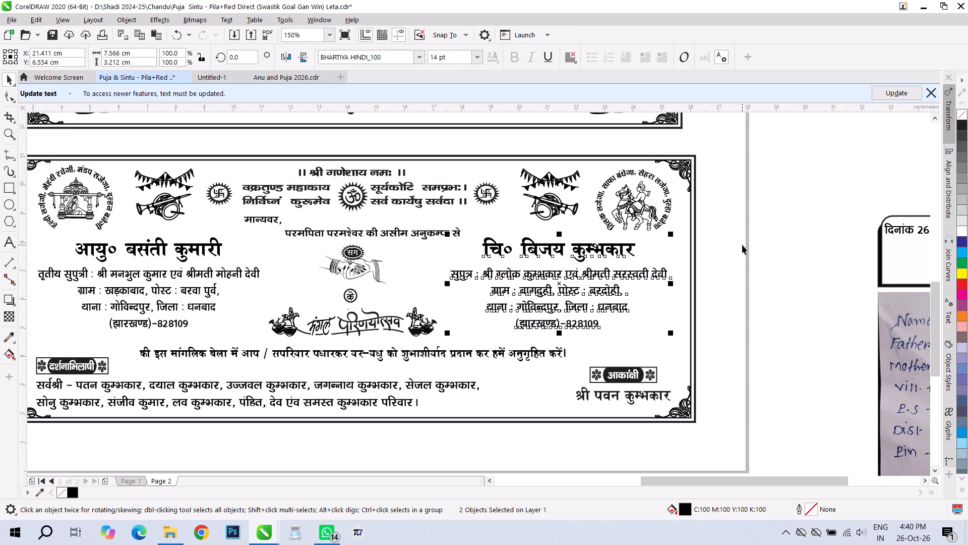
left_click(742, 245)
Top-align the groom's parentage and address block with the bride's, and his name heading with hers.
left_click(537, 253)
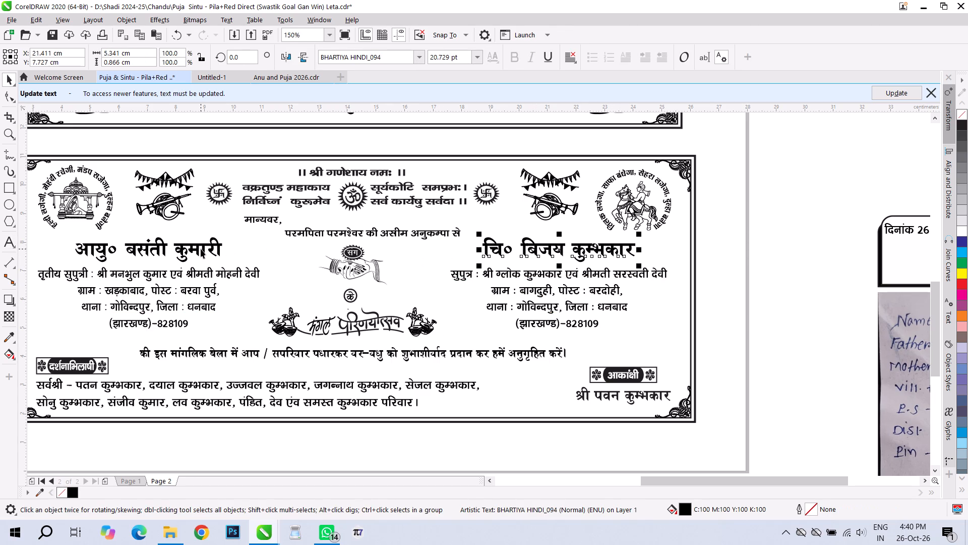
left_click(528, 274)
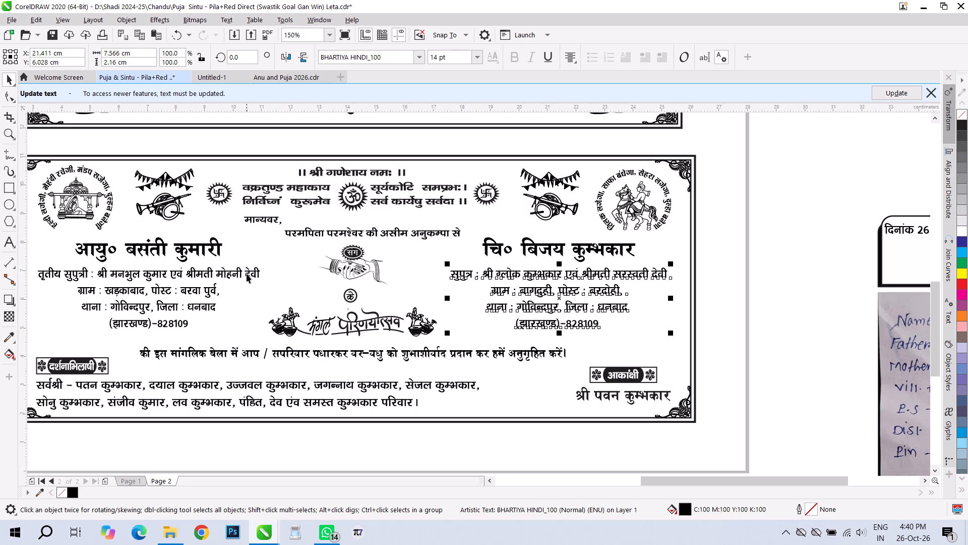
left_click(247, 274, "shift")
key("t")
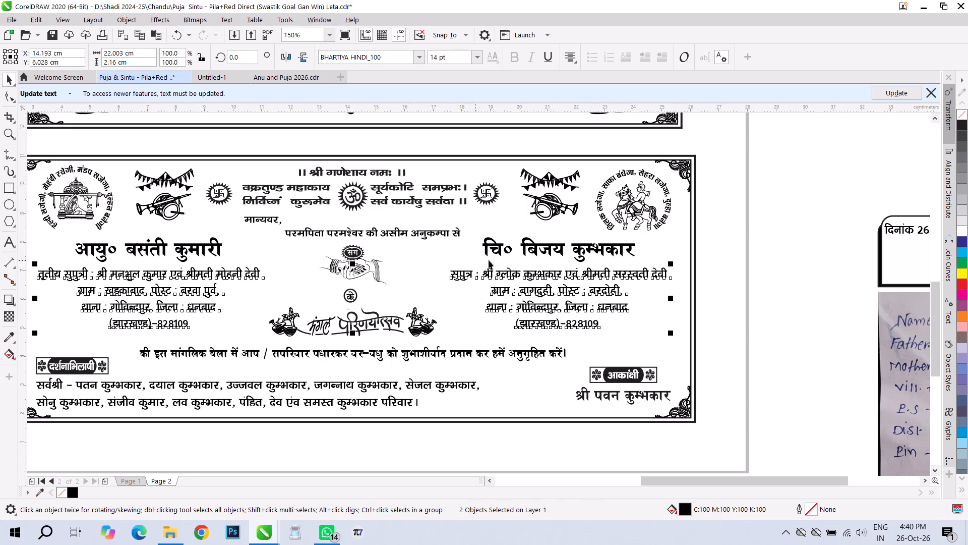
left_click(498, 249)
left_click(204, 248, "shift")
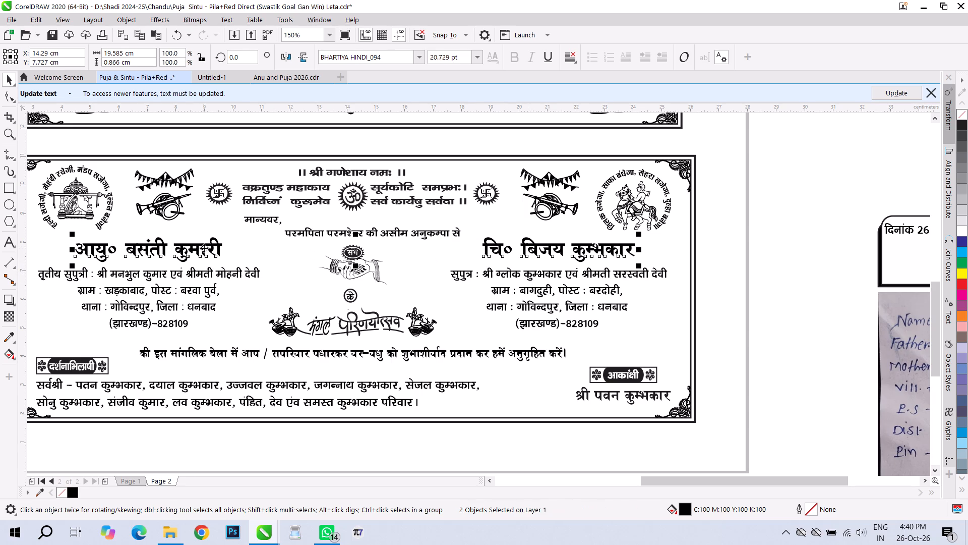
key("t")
left_click(744, 242)
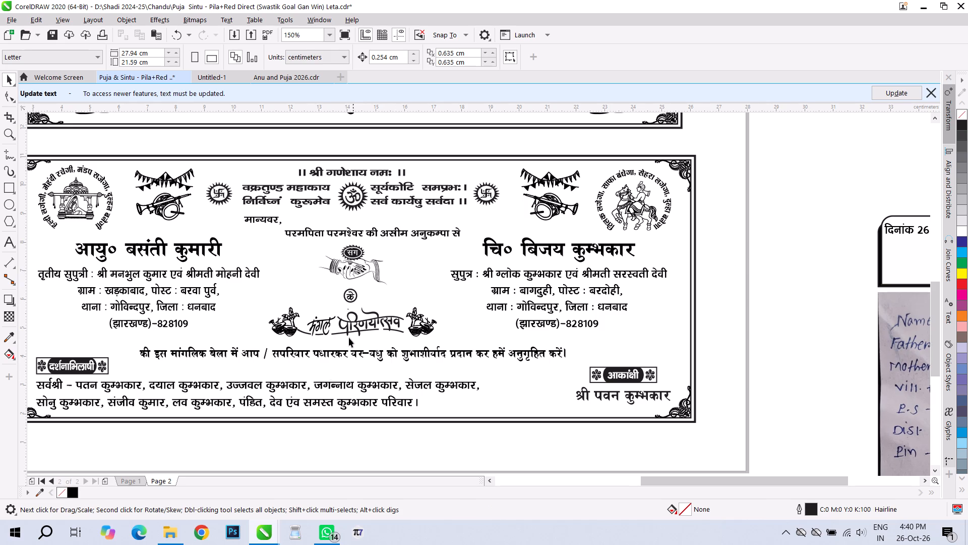
Fill the परिणयोत्सव lettering and the underline strokes beneath it with C100 M100 Y100 K100 black.
left_click(345, 320)
scroll(346, 326, "up", 5)
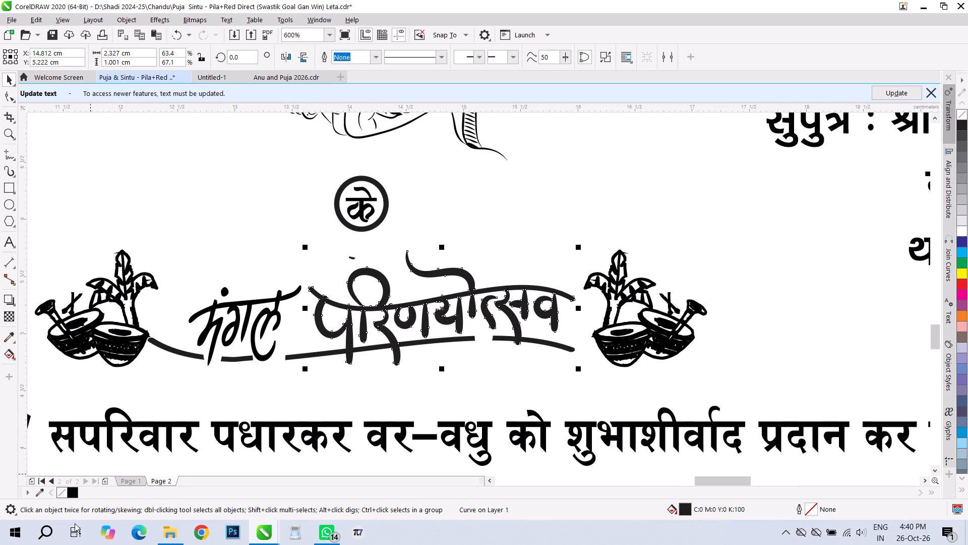
left_click(71, 492)
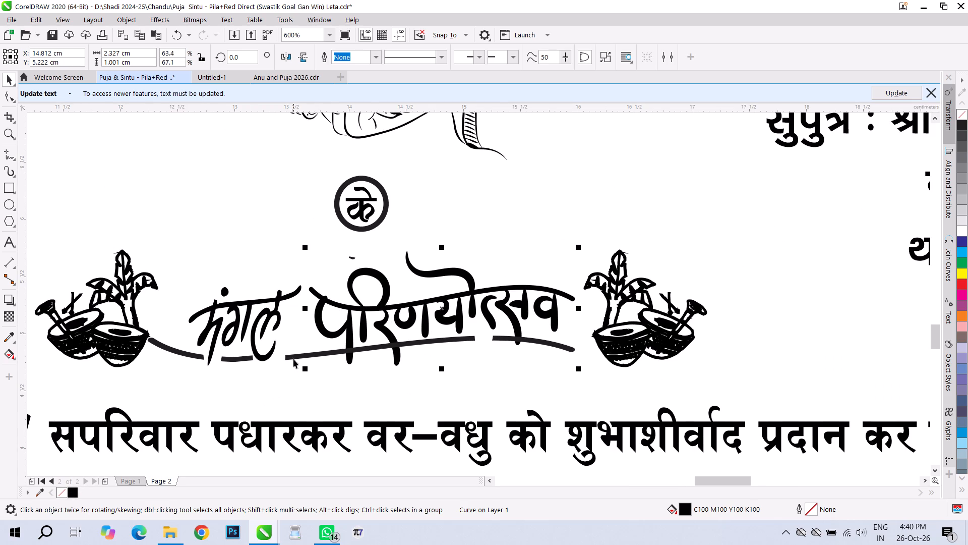
left_click(293, 358)
left_click(73, 494)
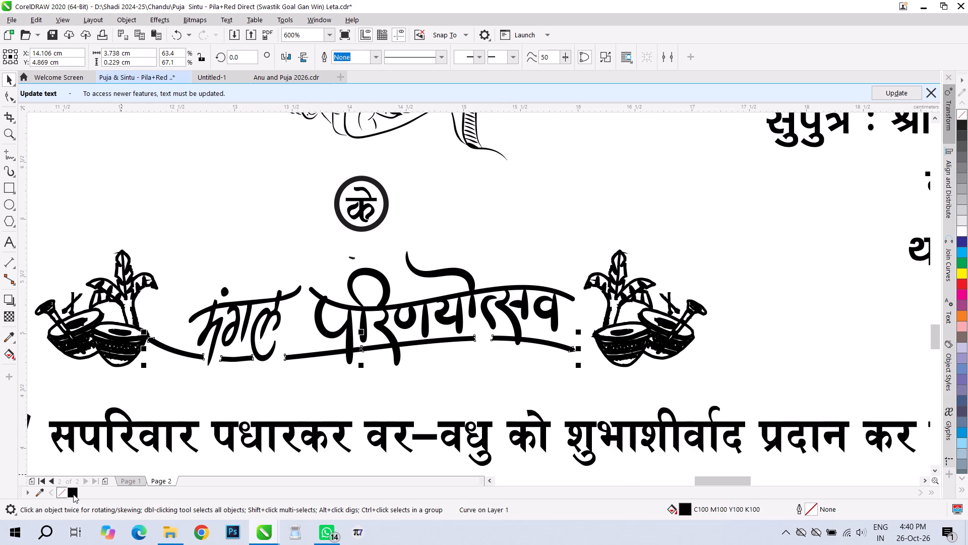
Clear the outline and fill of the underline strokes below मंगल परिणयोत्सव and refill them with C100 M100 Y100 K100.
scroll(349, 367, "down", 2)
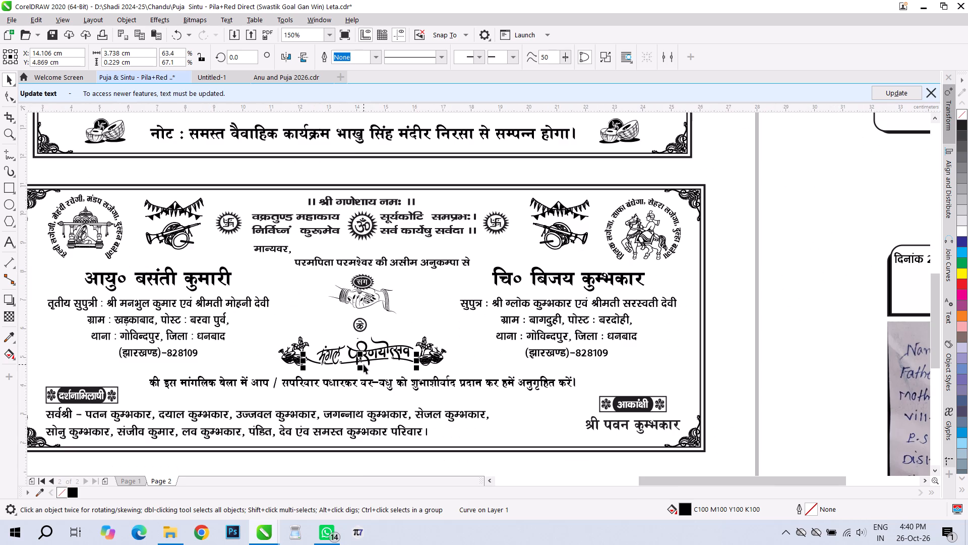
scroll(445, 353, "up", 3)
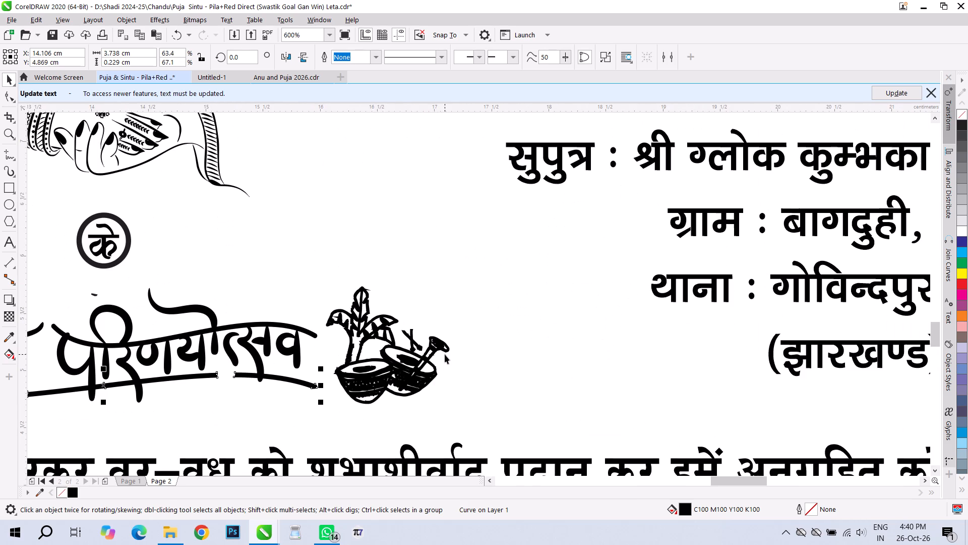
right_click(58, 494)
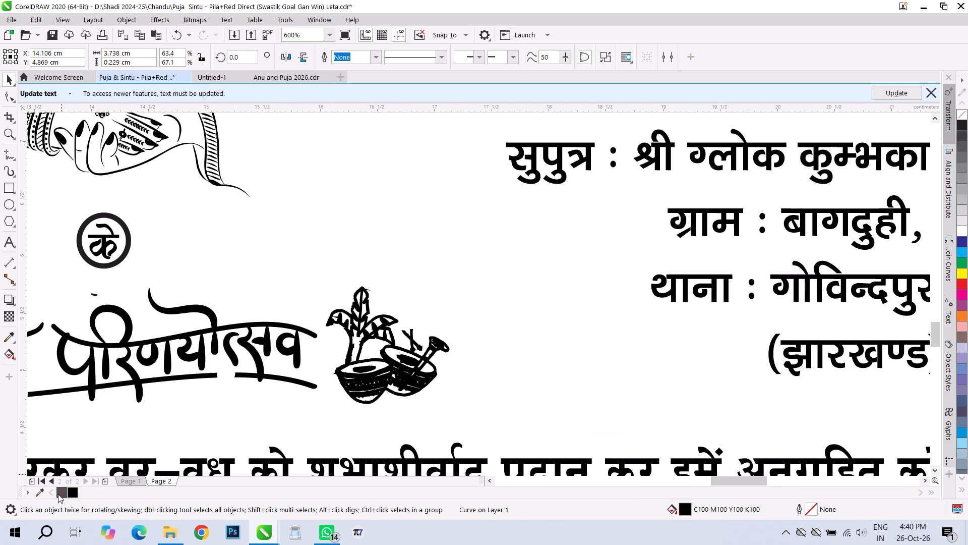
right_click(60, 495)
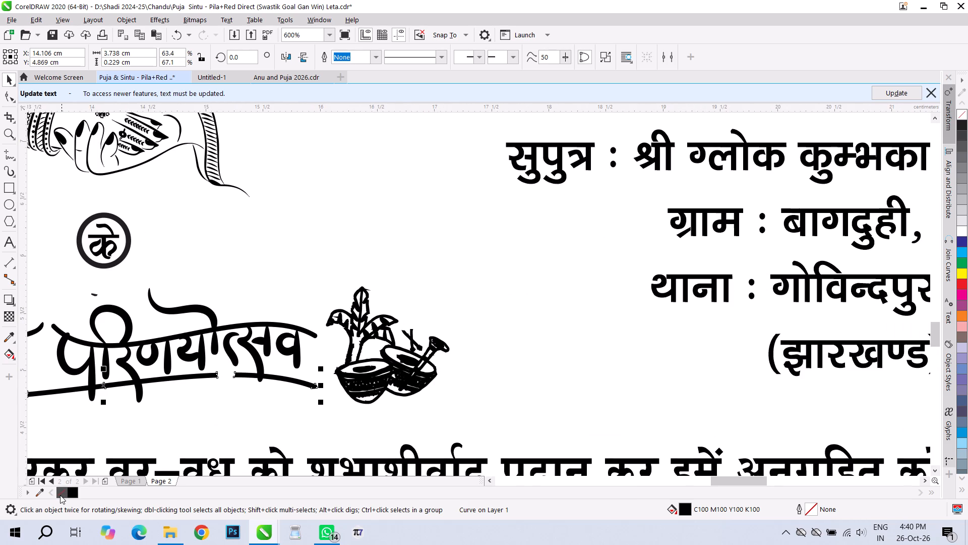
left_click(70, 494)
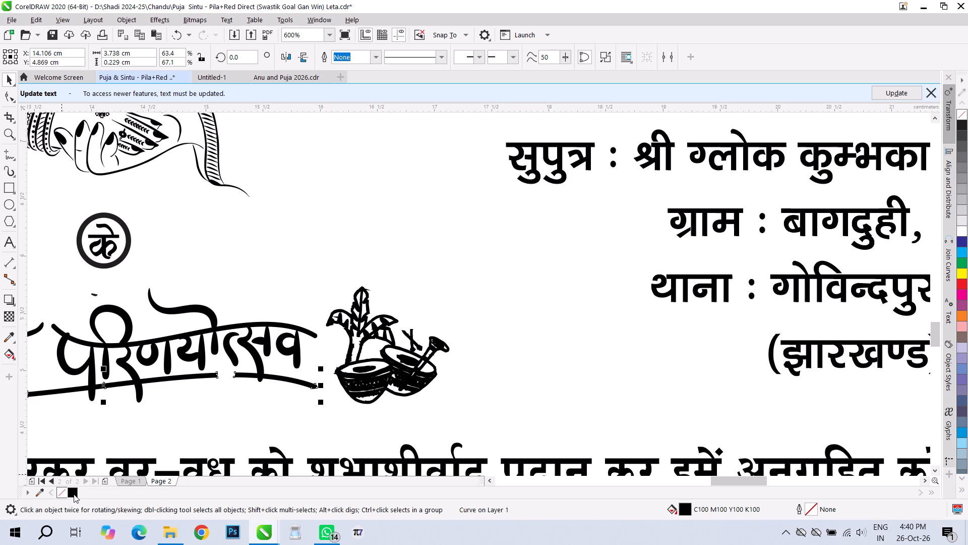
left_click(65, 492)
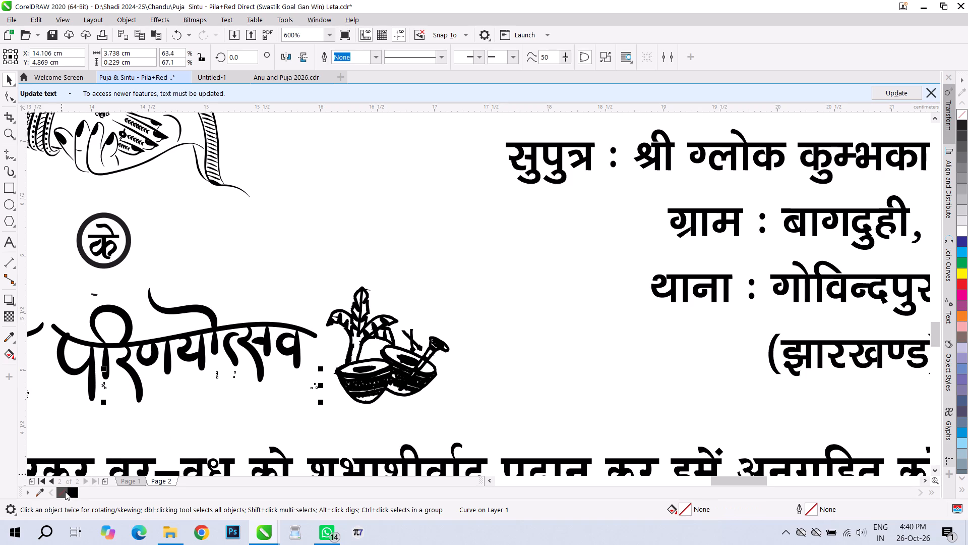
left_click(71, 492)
Give the circle around के a C100 M100 Y100 K100 outline with a width of 1.0 pt.
scroll(488, 296, "down", 2)
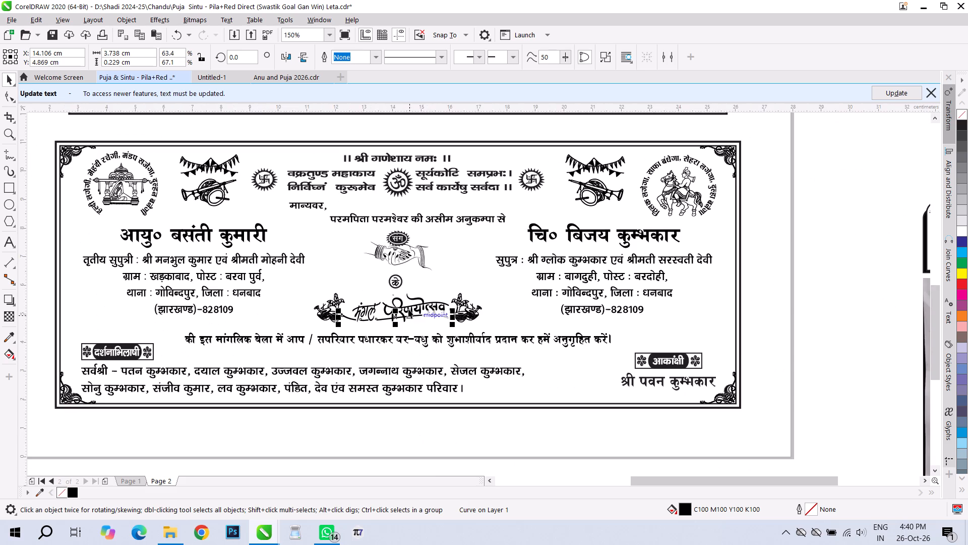
scroll(398, 282, "up", 6)
left_click(424, 227)
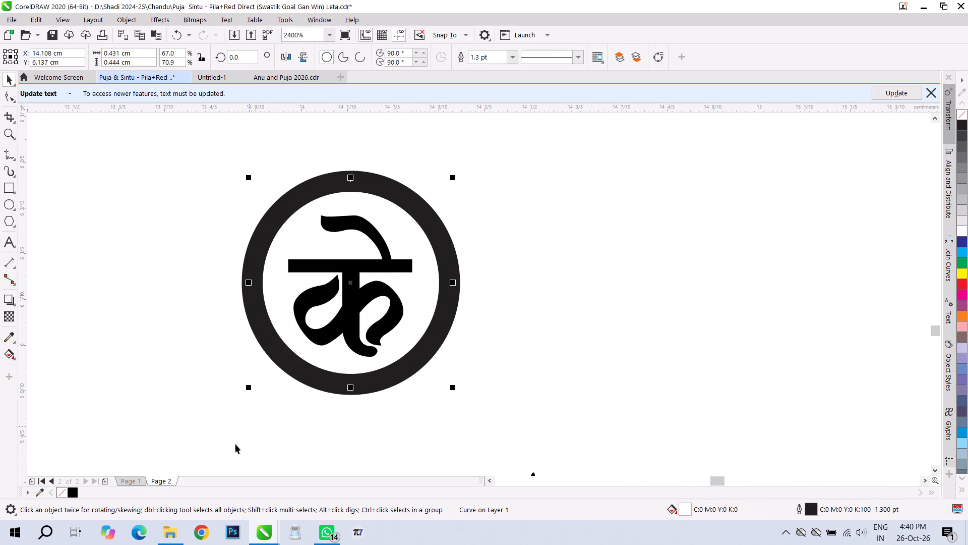
right_click(71, 495)
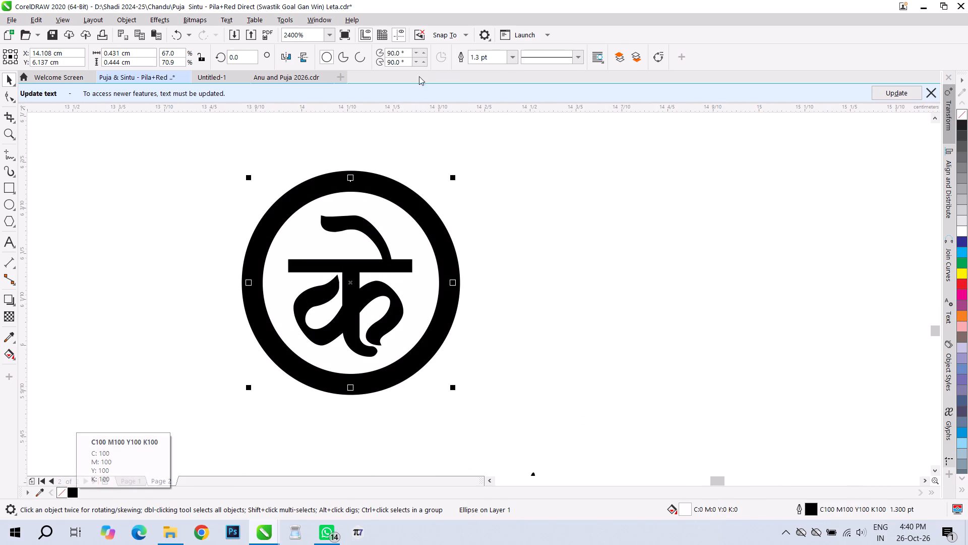
left_click(509, 57)
left_click(506, 101)
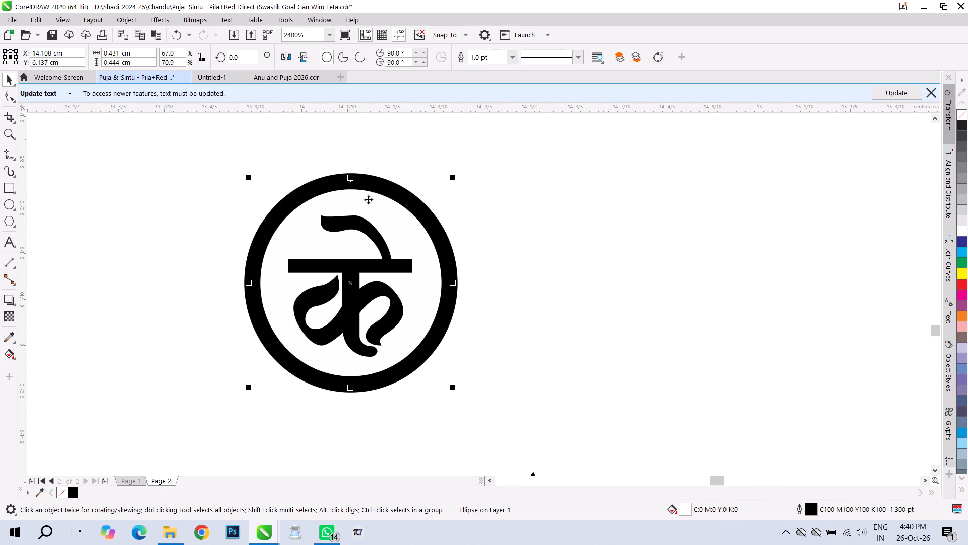
Replace the first name after सर्वश्री in the दर्शनाभिलाषी list with श्यामपद.
scroll(355, 202, "down", 4)
scroll(343, 270, "down", 1)
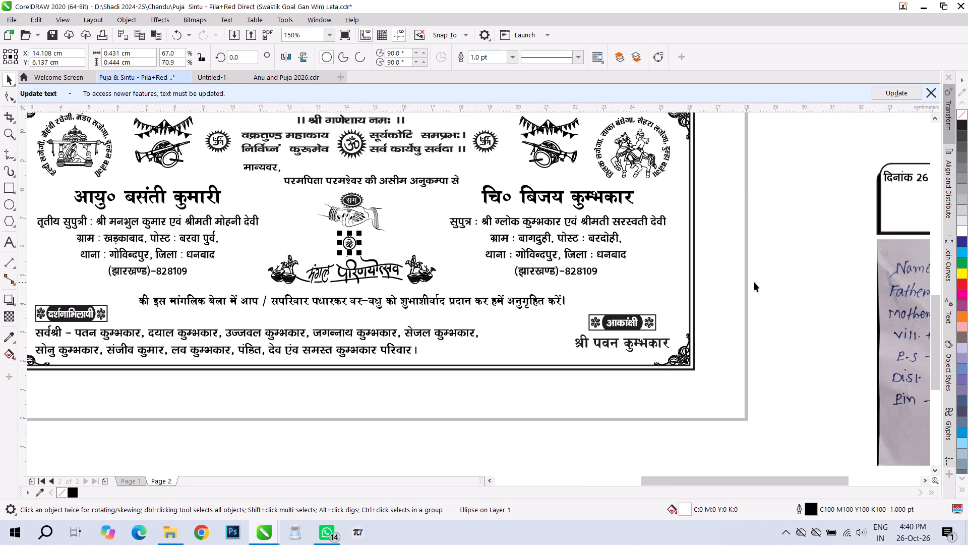
left_click(758, 280)
scroll(40, 348, "up", 1)
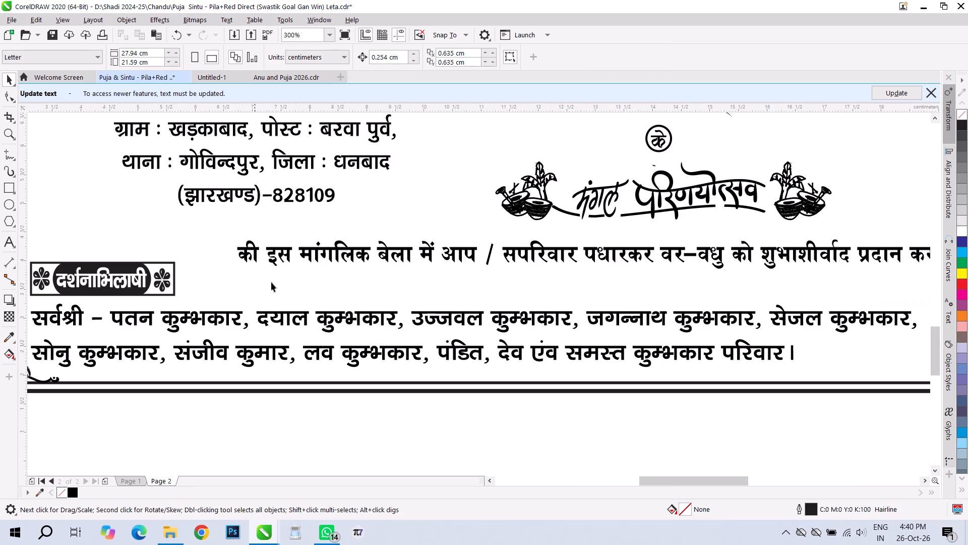
scroll(273, 287, "down", 1)
scroll(194, 303, "up", 1)
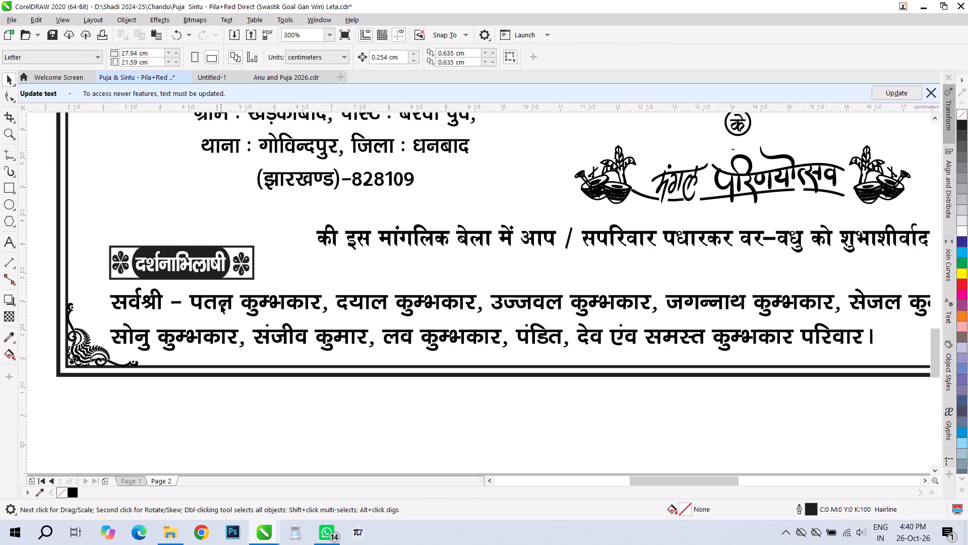
scroll(170, 307, "down", 1)
scroll(187, 304, "up", 1, "shift")
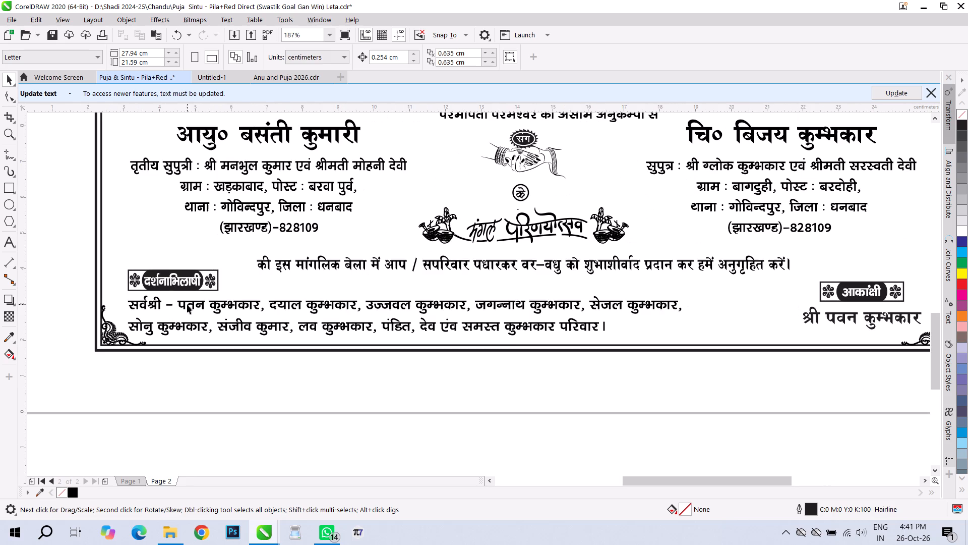
double_click(187, 304)
left_click_drag(179, 302, 341, 302)
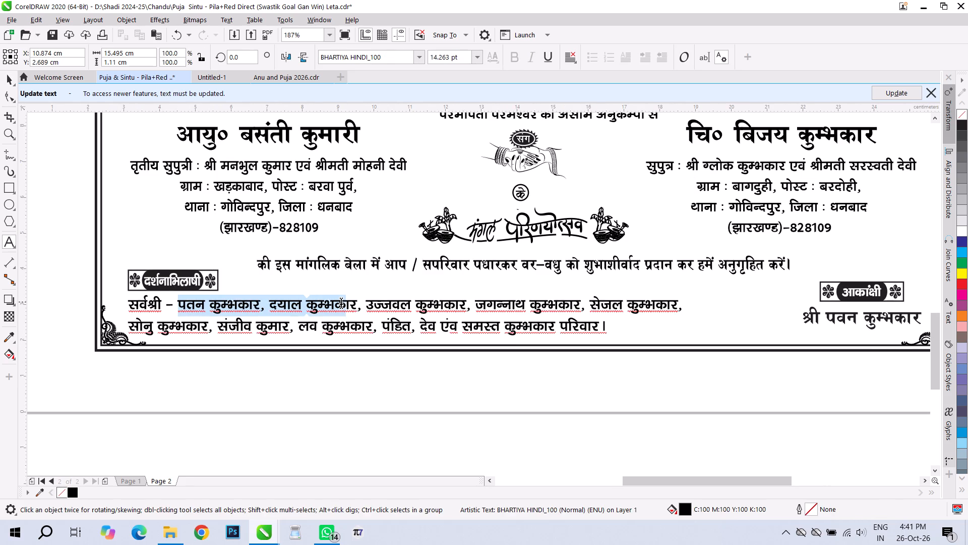
left_click_drag(341, 302, 206, 309)
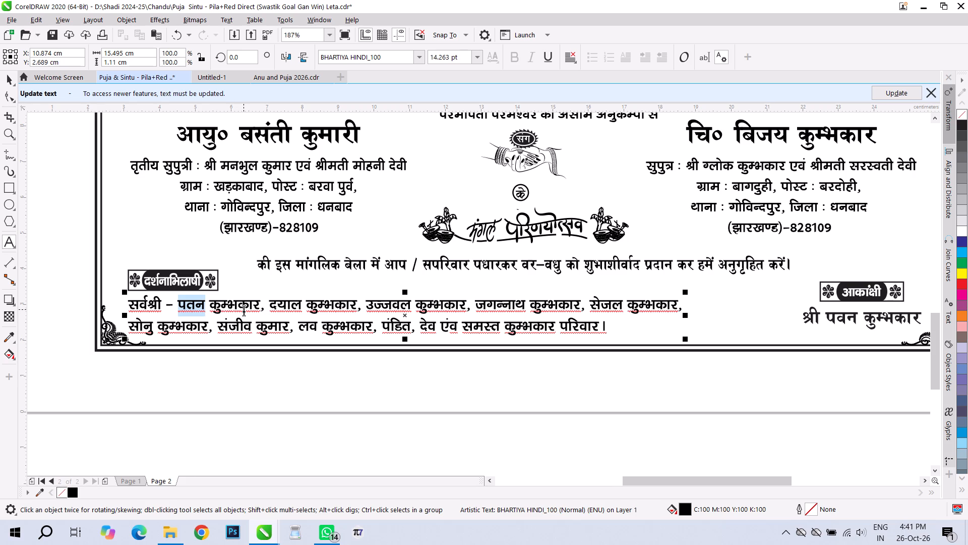
key("apostrophe")
key("ctrl+z")
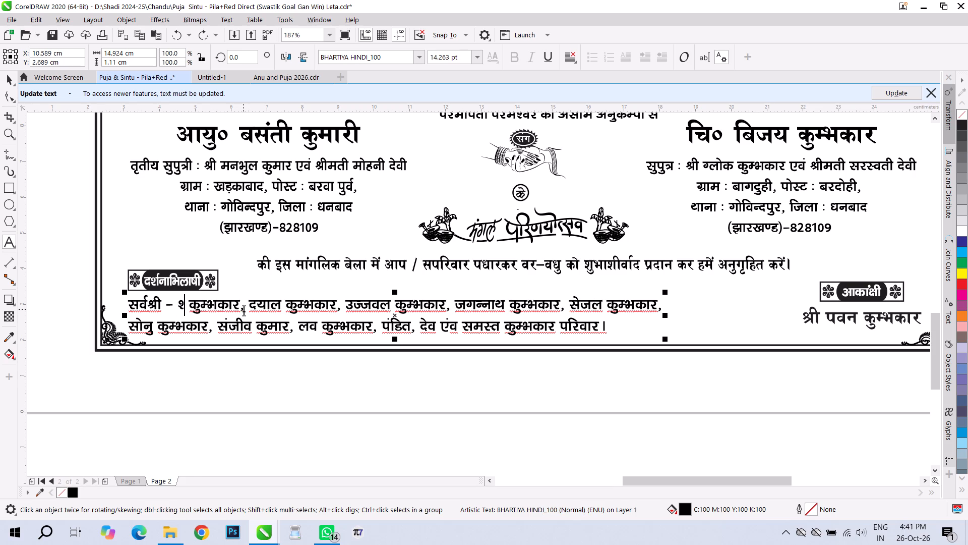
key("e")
key("BackSpace")
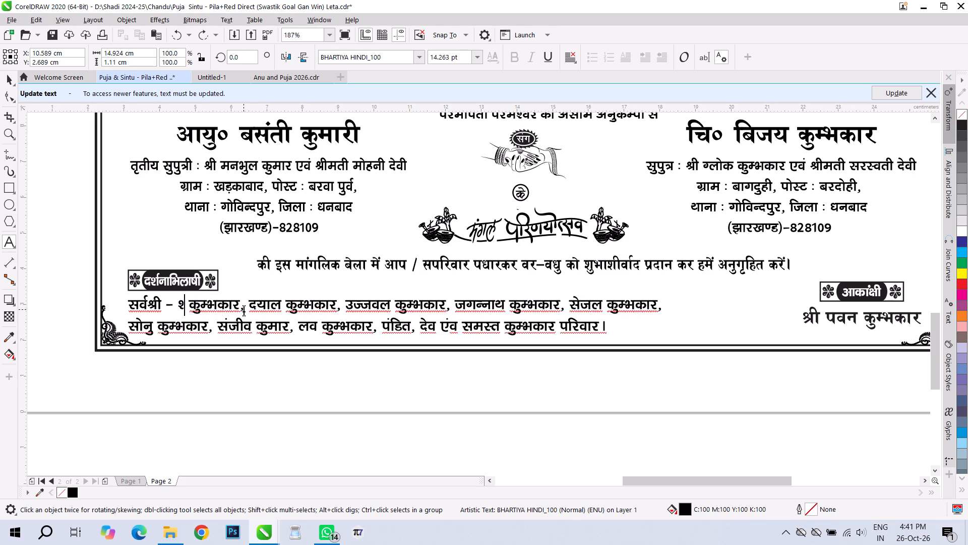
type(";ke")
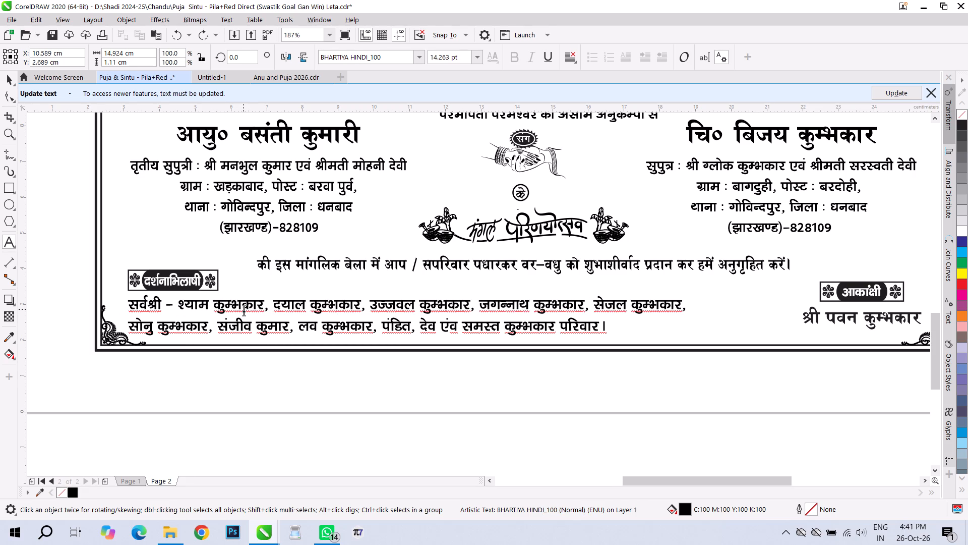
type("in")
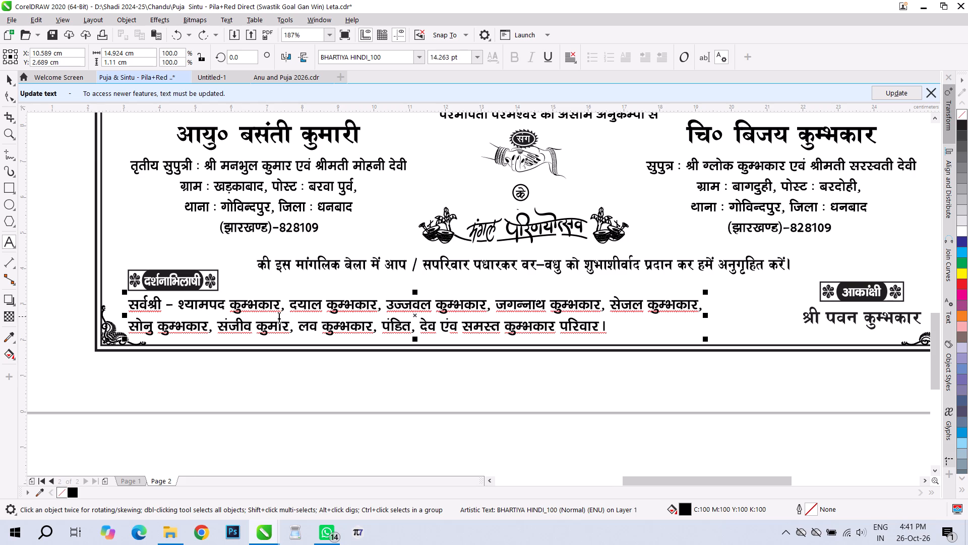
Replace the second and third names in the दर्शनाभिलाषी list with अक्षय and चिरंजीत.
left_click_drag(289, 307, 322, 308)
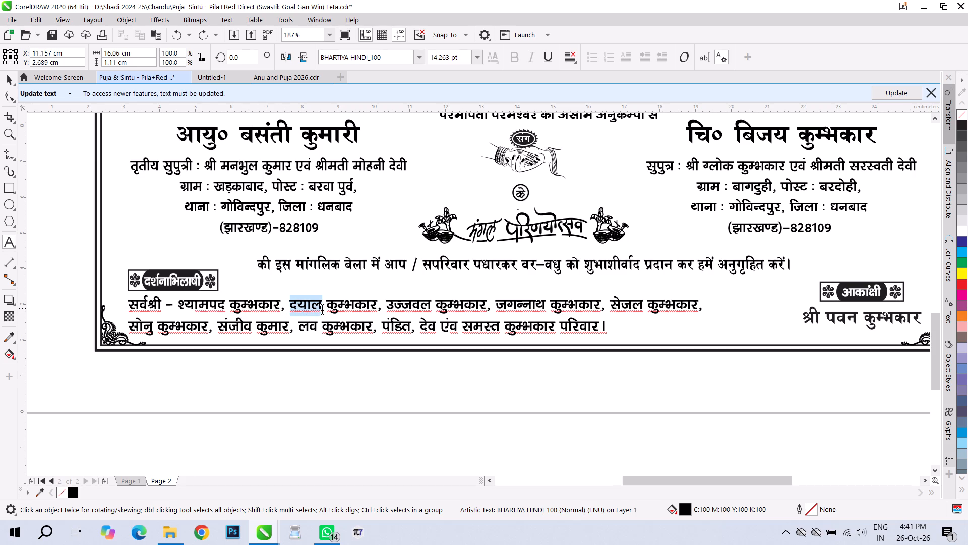
left_click_drag(322, 308, 320, 308)
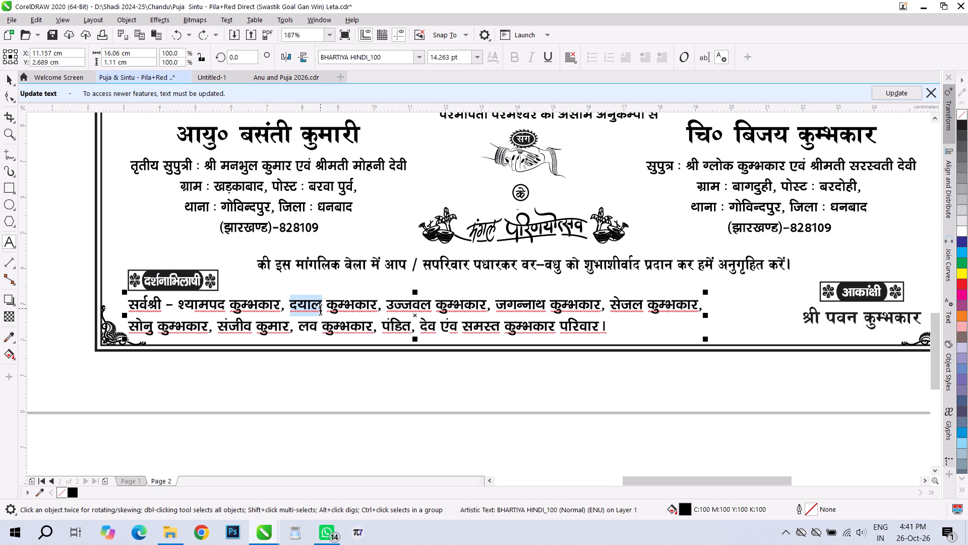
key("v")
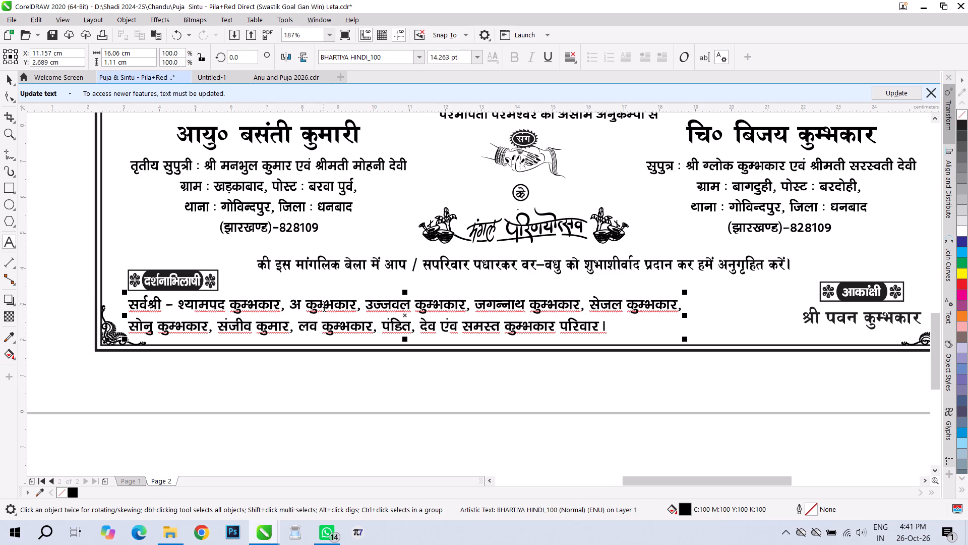
Complete the second first name in the दर्शनाभिलाषी list as अक्षय.
key("shift+braceright")
key("BackSpace")
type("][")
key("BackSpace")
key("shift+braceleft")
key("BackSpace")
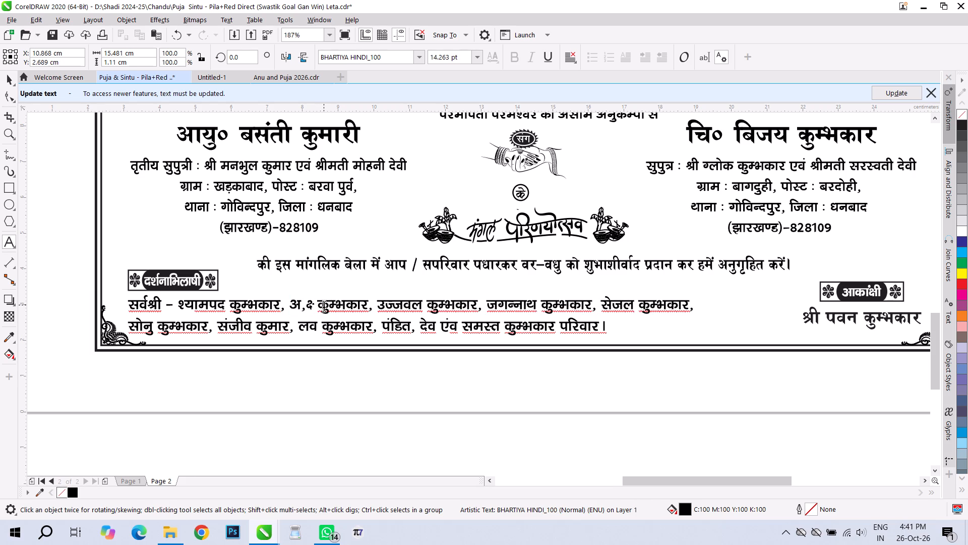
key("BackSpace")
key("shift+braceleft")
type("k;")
Replace the surname of the second person in the दर्शनाभिलाषी list with कुमार, keeping the comma after it.
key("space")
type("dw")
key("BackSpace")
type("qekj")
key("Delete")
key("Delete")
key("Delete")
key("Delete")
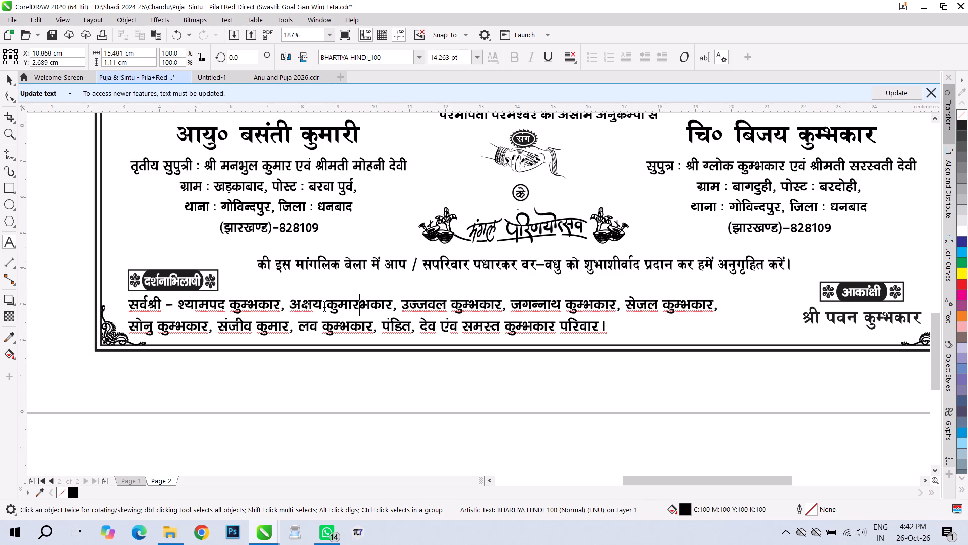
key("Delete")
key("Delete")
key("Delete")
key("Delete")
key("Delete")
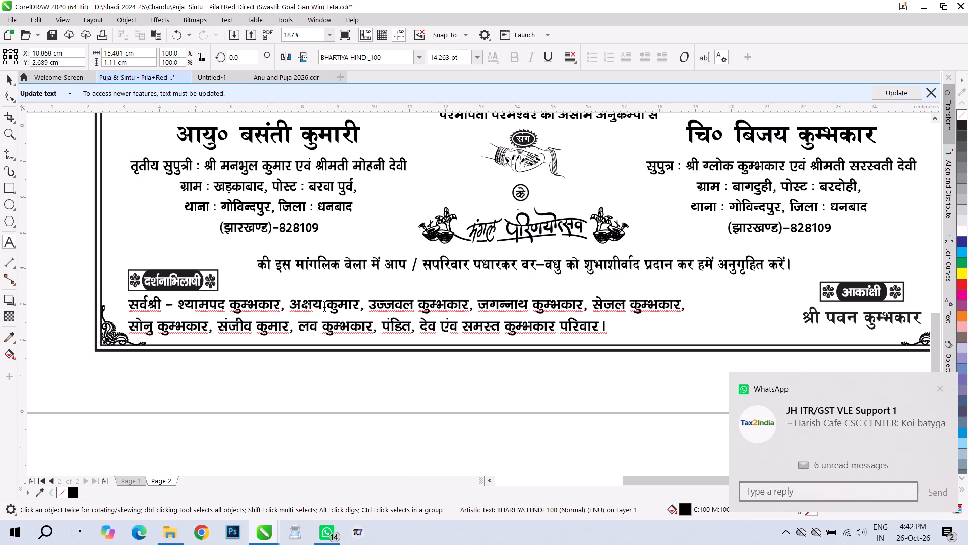
Replace the third first name in the दर्शनाभिलाषी list, उज्जवल, with चिरंजीत.
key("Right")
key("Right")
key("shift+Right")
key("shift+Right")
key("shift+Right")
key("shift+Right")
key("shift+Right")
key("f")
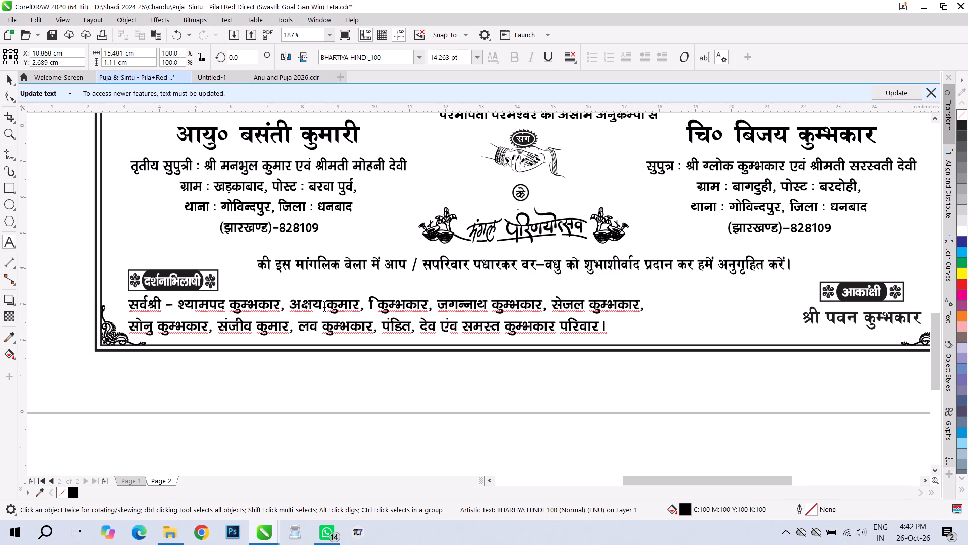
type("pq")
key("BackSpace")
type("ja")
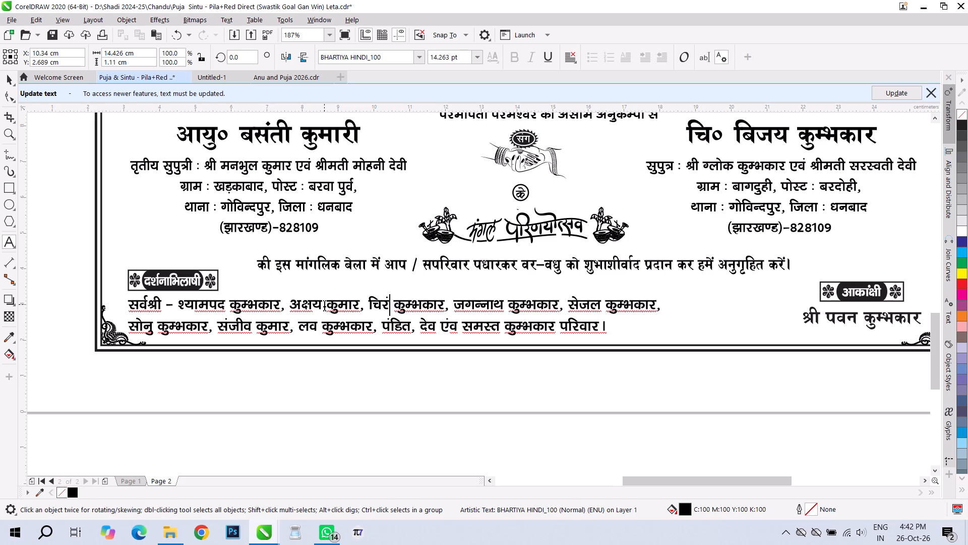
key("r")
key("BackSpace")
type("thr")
Replace the surname of the third person in the दर्शनाभिलाषी list with कुमार followed by a comma.
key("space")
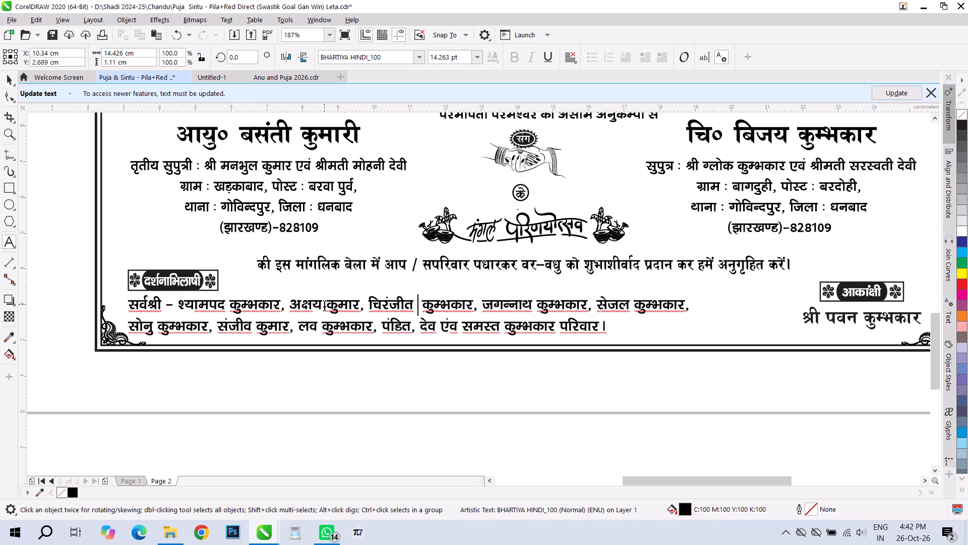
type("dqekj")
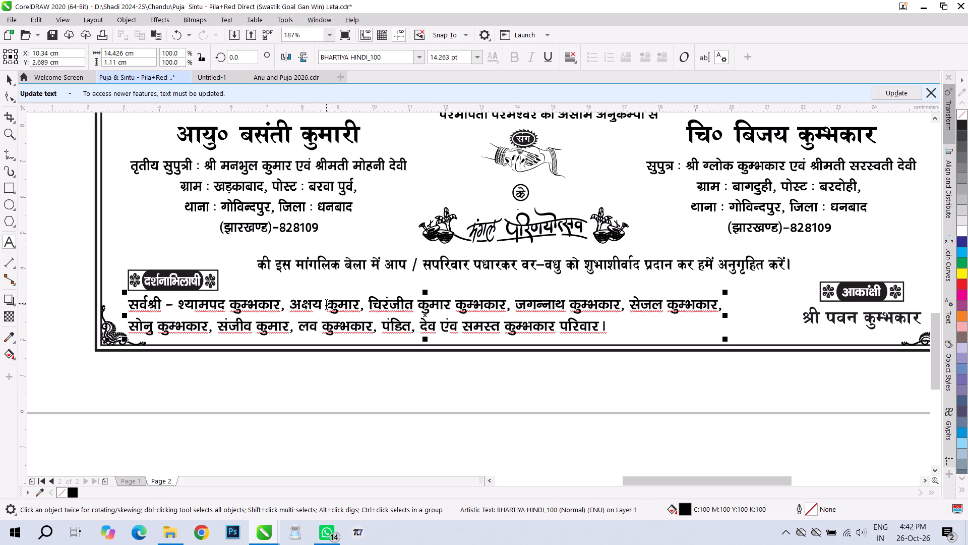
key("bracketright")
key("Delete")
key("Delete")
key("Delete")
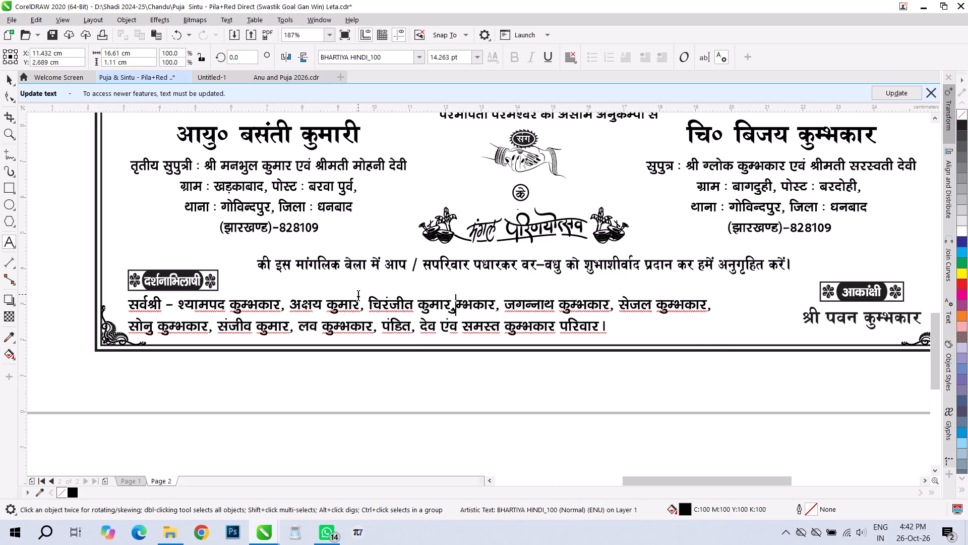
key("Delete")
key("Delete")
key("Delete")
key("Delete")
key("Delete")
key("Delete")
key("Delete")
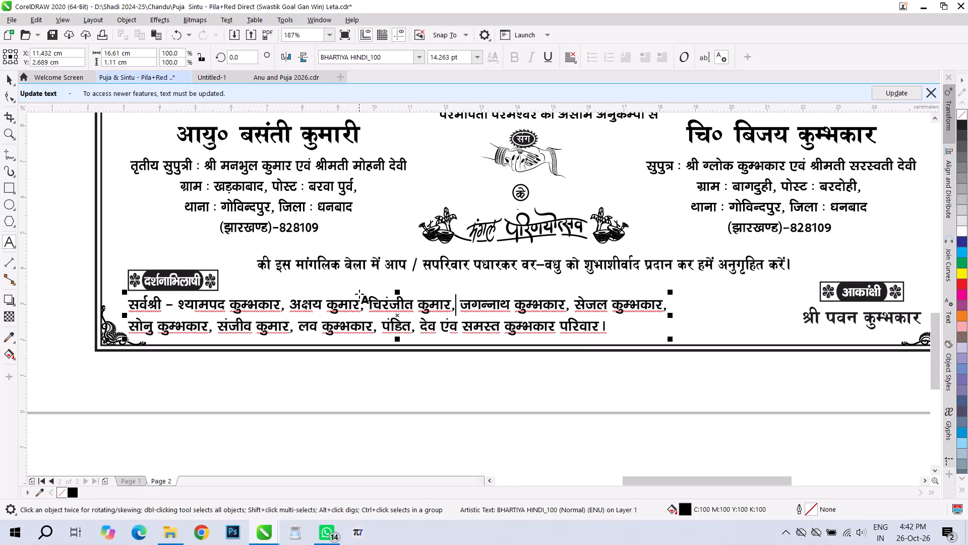
Break the दर्शनाभिलाषी list after चिरंजीत's name and begin the new line with the names of शिवम and गौतम.
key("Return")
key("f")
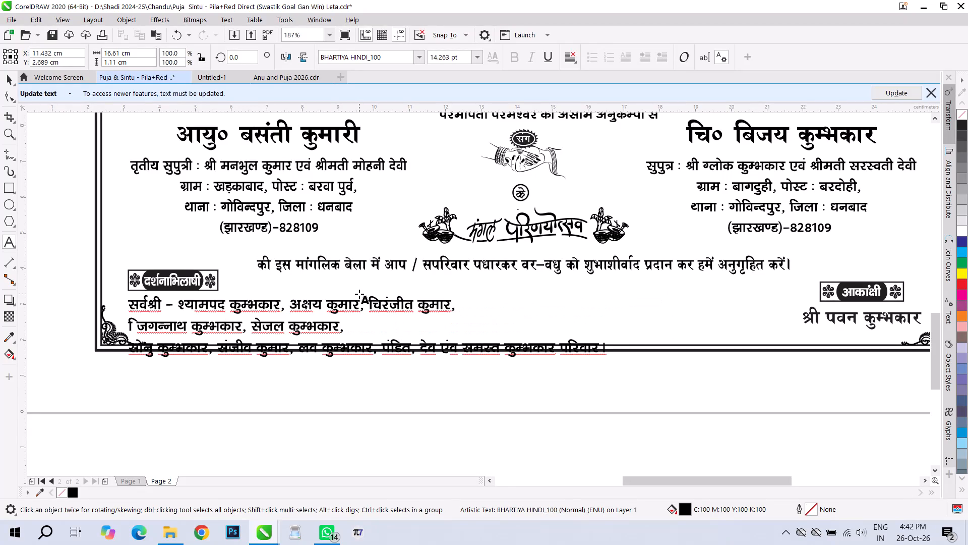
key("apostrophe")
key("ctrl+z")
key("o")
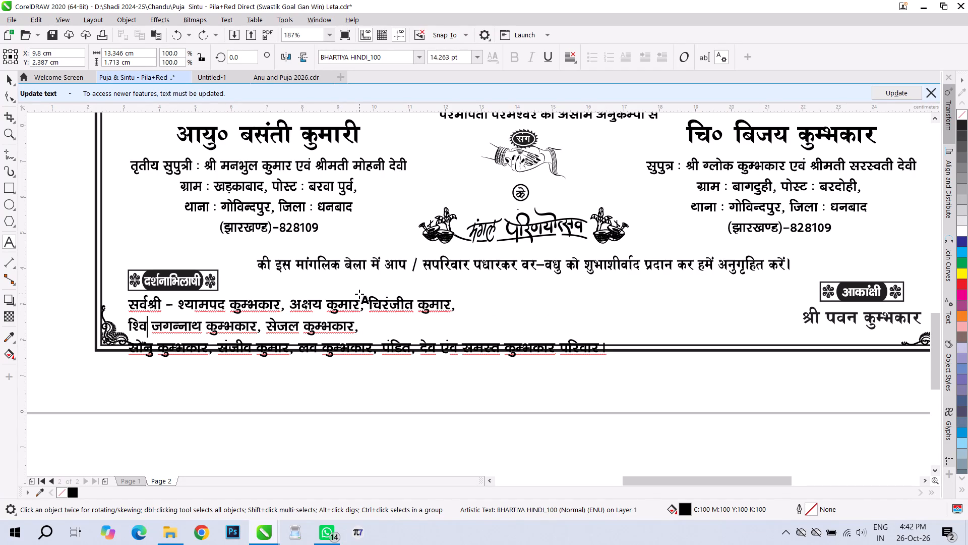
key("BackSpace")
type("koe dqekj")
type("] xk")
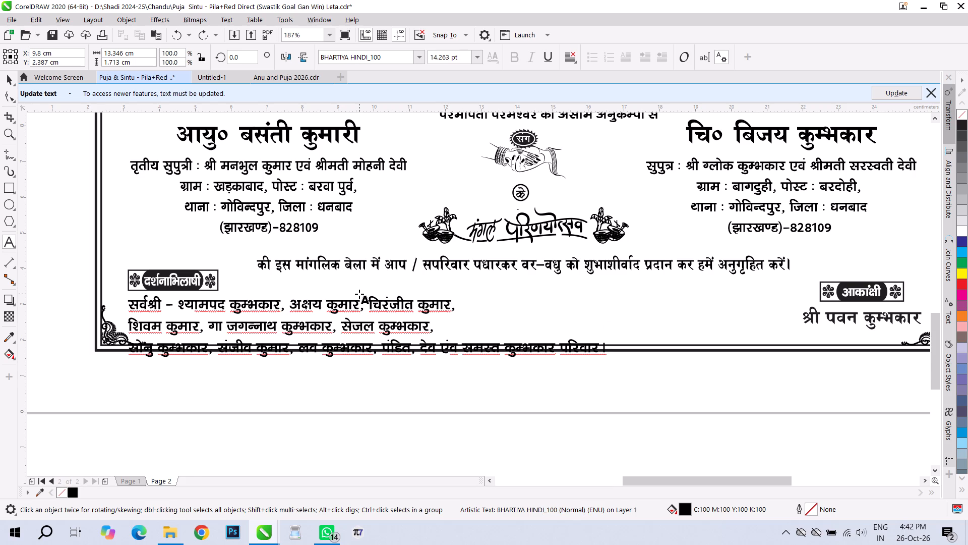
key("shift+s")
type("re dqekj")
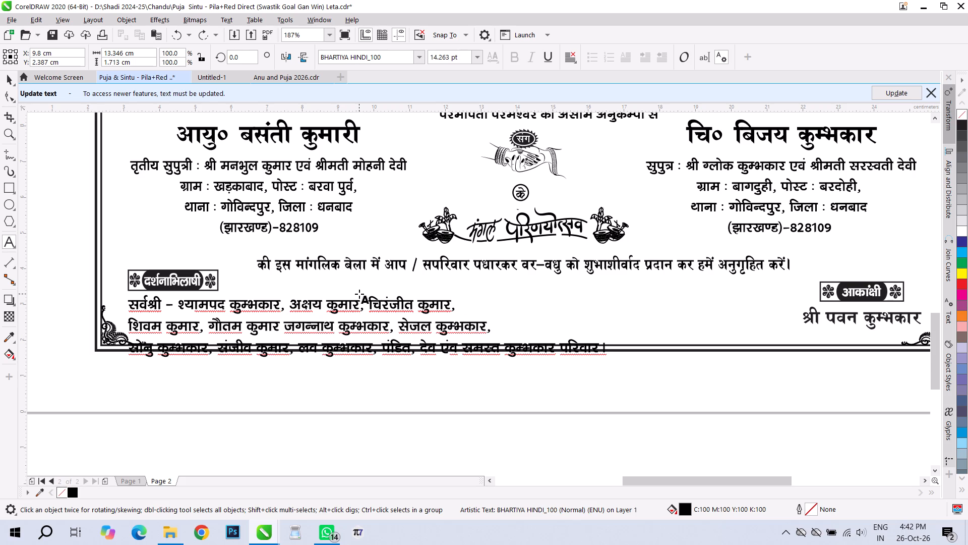
Delete the leftover names after गौतम's name, keeping only एंव समस्त कुम्भकार परिवार। at the end of the list.
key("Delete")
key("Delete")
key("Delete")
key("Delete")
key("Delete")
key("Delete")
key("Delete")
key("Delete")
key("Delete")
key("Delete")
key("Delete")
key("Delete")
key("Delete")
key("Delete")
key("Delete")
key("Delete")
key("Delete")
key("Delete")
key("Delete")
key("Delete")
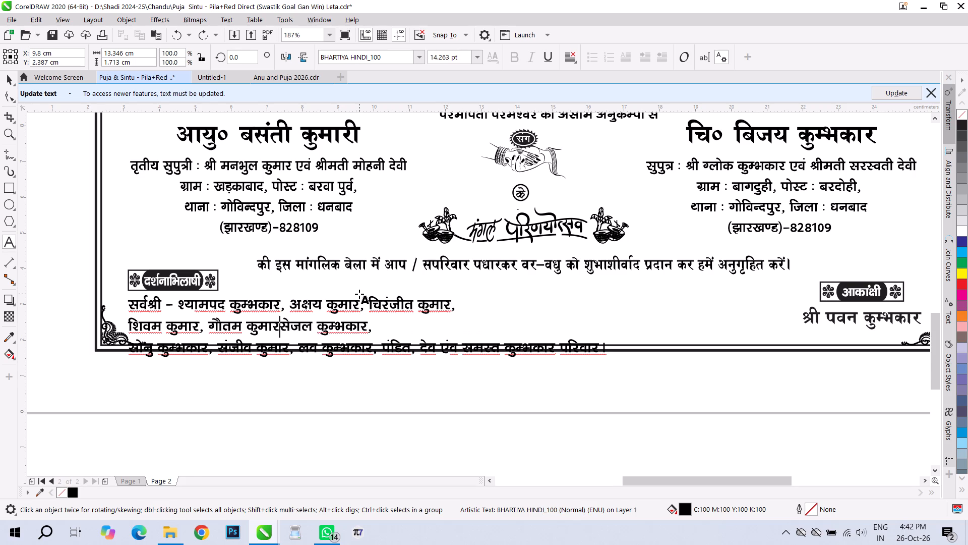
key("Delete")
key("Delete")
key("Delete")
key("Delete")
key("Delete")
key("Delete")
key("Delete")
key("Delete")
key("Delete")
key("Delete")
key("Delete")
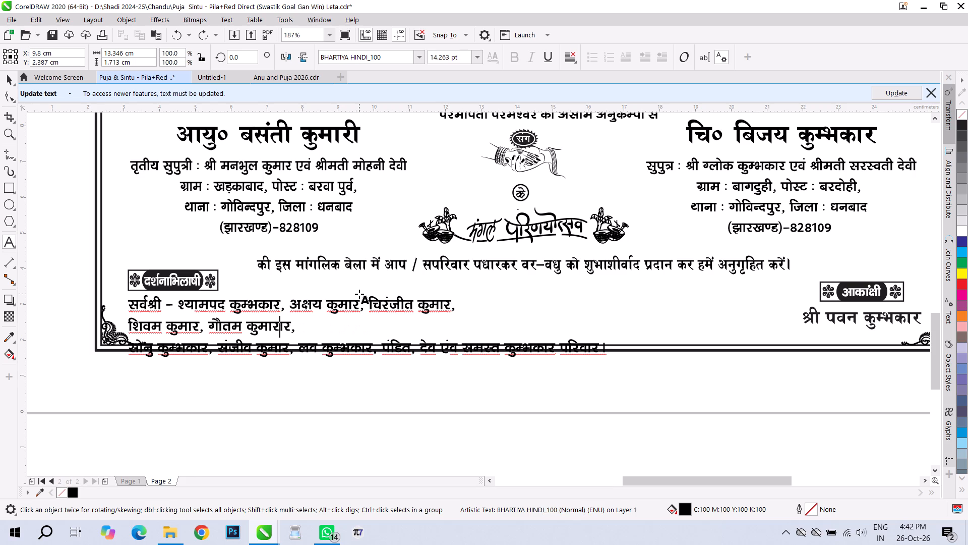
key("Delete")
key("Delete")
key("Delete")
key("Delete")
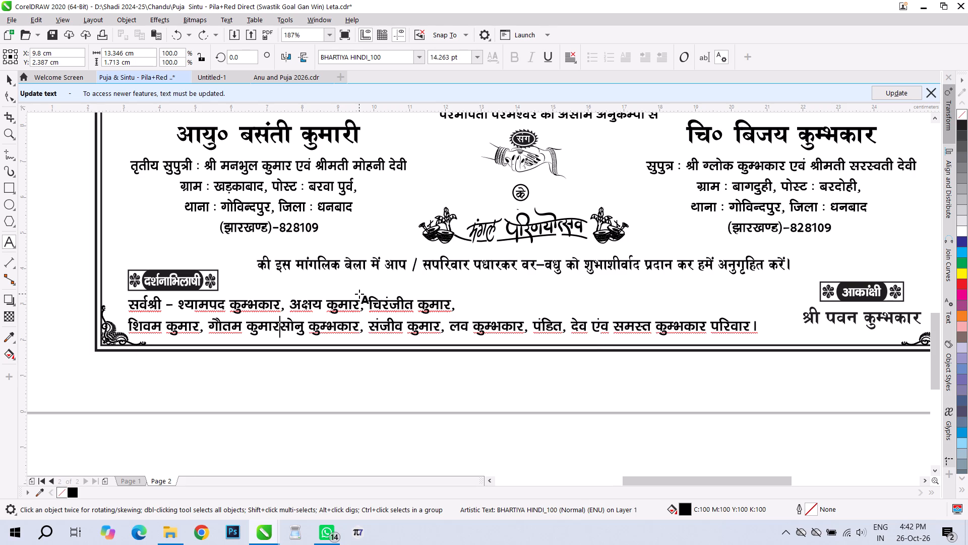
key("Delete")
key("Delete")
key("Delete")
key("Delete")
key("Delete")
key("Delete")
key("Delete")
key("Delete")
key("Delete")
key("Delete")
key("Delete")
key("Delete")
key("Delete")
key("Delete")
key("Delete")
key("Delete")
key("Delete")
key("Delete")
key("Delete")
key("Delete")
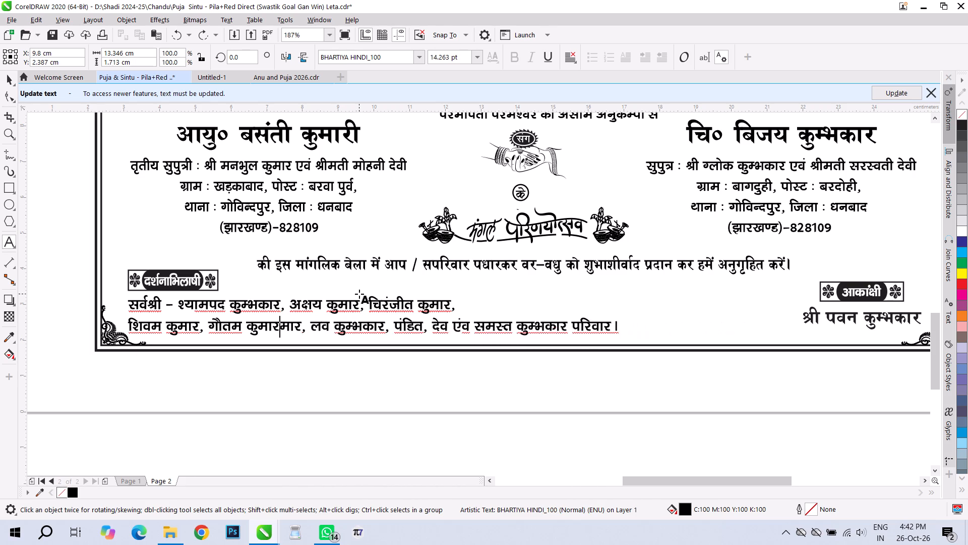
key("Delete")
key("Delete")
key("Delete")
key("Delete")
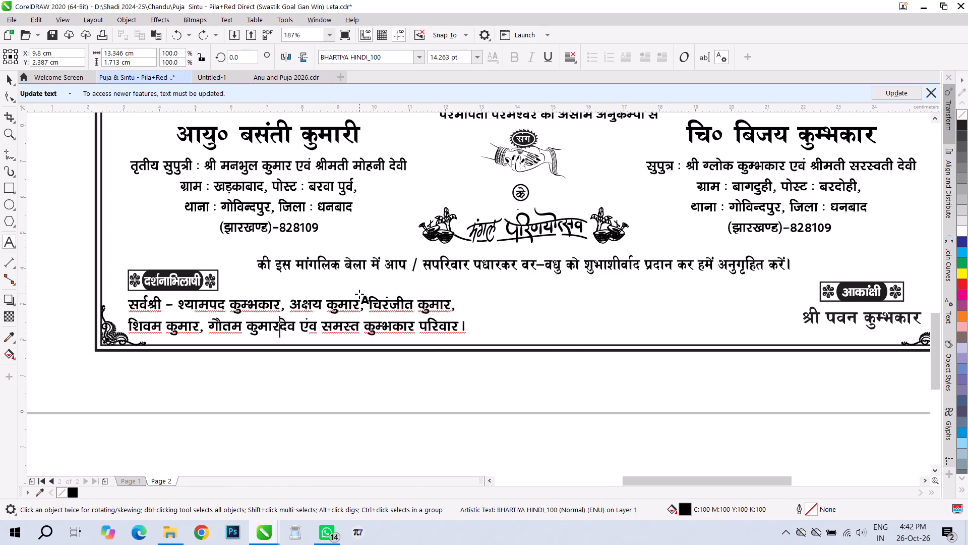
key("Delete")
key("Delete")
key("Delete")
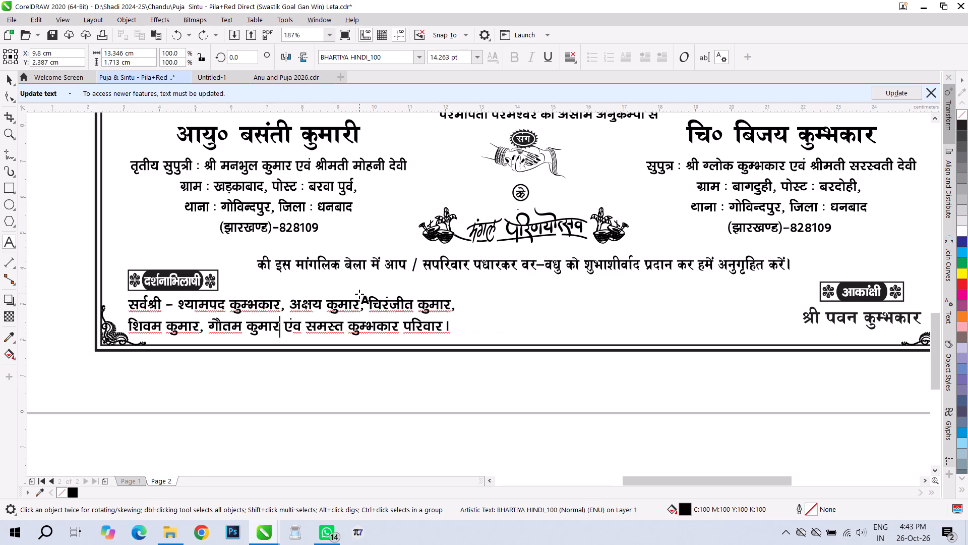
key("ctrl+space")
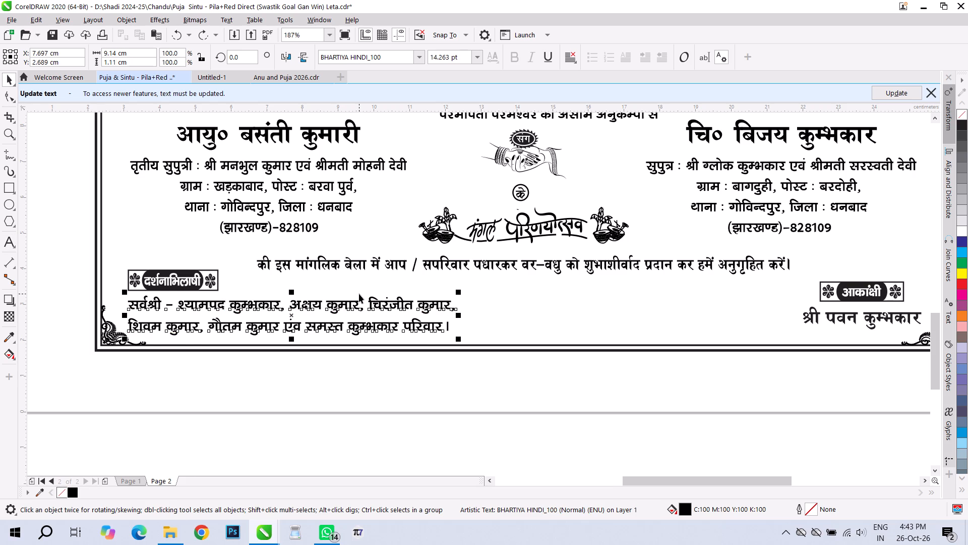
Scale the दर्शनाभिलाषी name list up slightly to about 14.5 pt.
left_click_drag(460, 341, 468, 341)
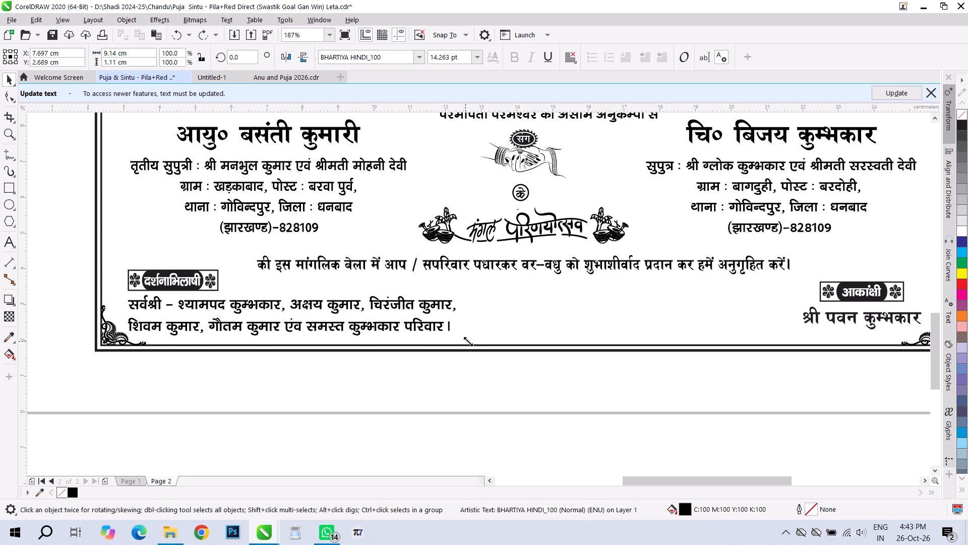
left_click_drag(468, 341, 480, 342)
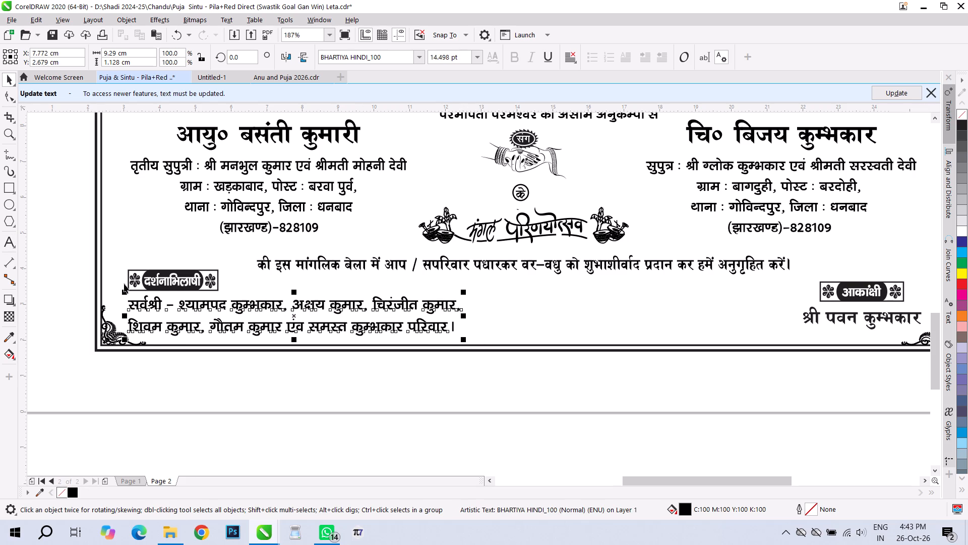
Enlarge the whole दर्शनाभिलाषी badge to about 3.2 cm wide and 0.66 cm high.
left_click_drag(72, 256, 235, 297)
left_click_drag(225, 265, 241, 248)
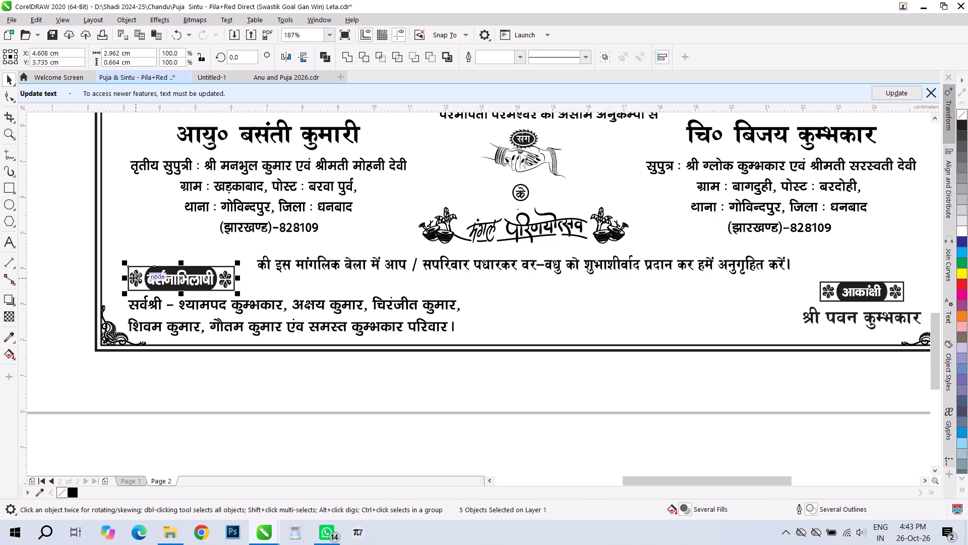
left_click_drag(124, 278, 115, 278)
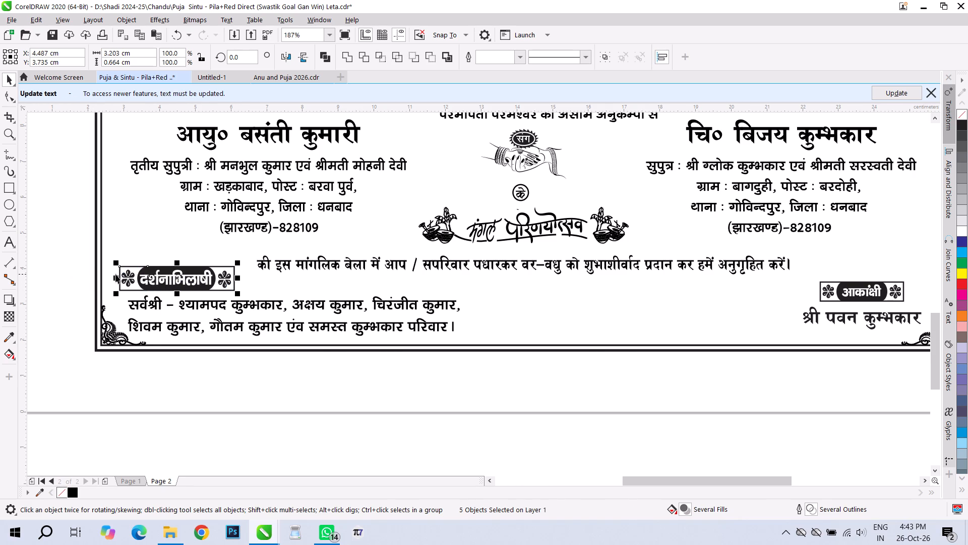
Give the rectangular frame of the दर्शनाभिलाषी badge a C100 M100 Y100 K100 black outline.
scroll(115, 274, "up", 1)
left_click(53, 247)
left_click(198, 269)
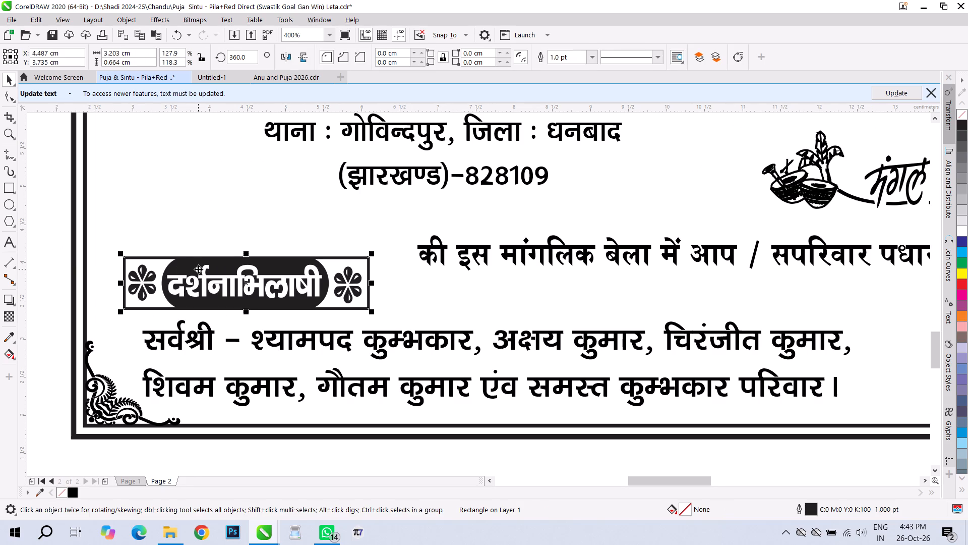
left_click_drag(192, 268, 199, 226)
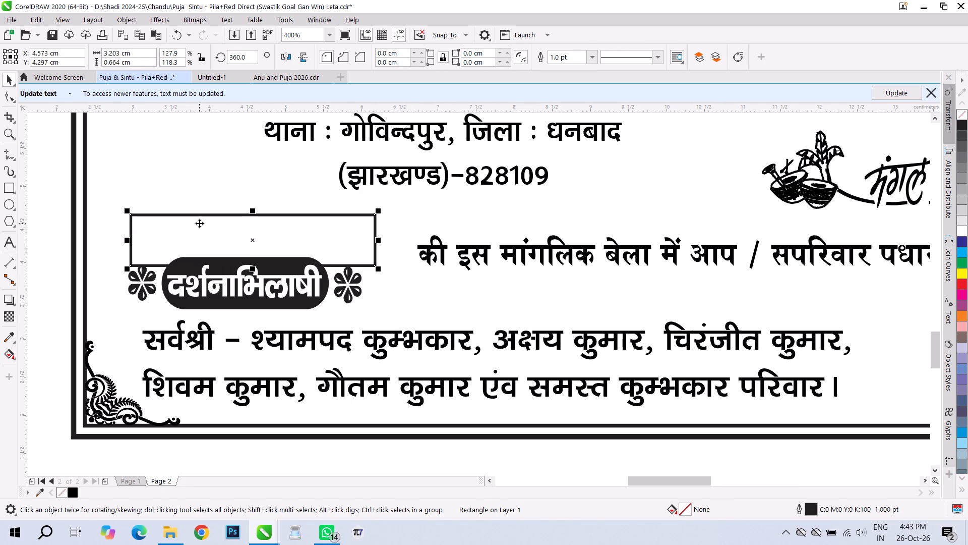
key("ctrl+z")
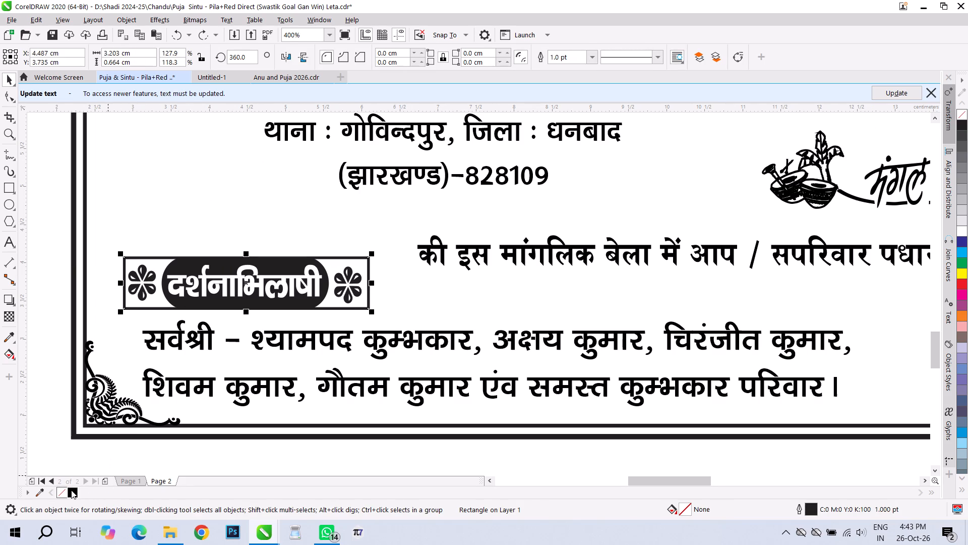
right_click(71, 490)
left_click(66, 241)
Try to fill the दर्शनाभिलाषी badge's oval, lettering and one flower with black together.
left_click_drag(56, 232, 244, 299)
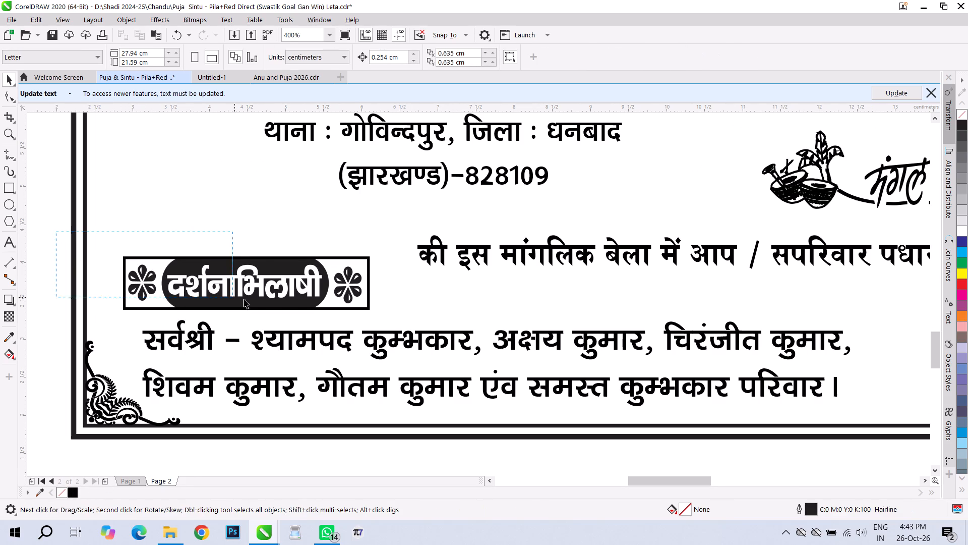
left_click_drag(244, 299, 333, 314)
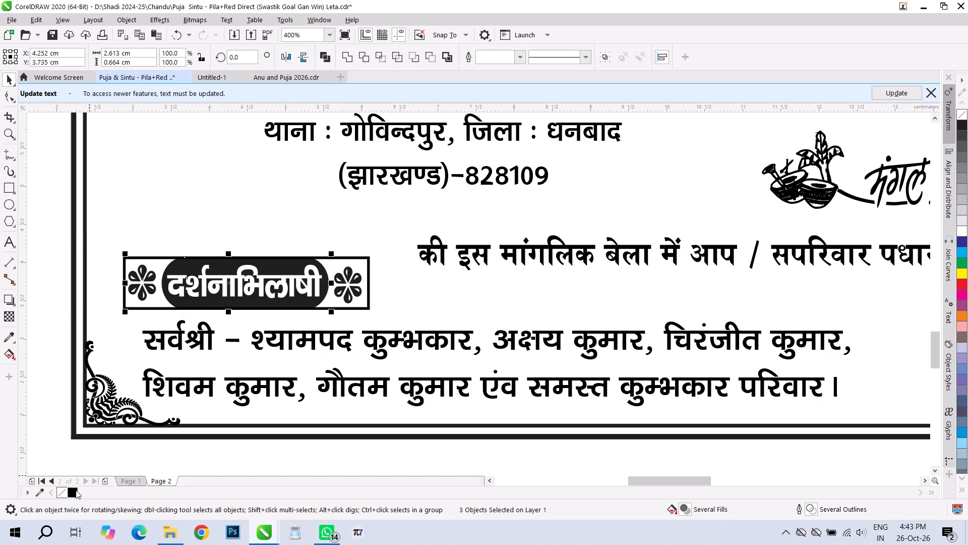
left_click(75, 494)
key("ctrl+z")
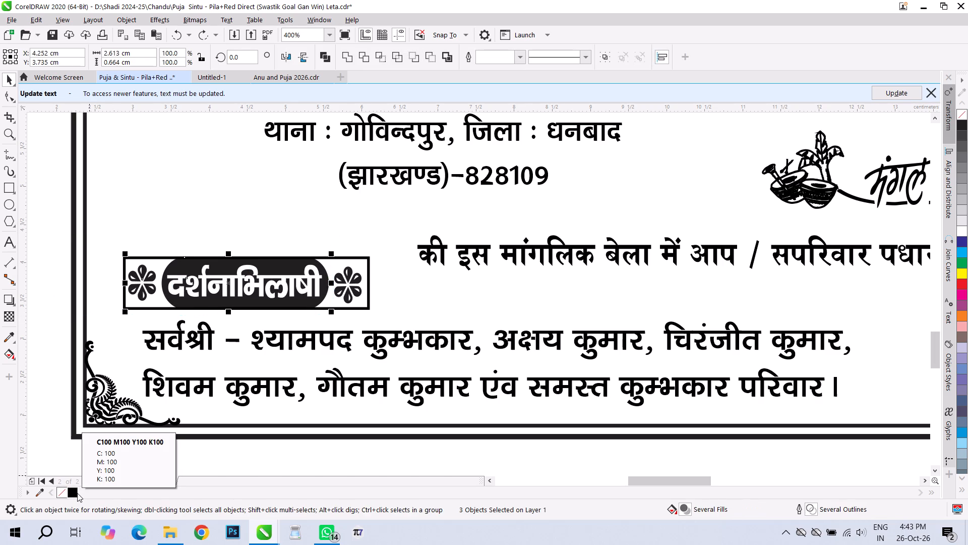
Move the white दर्शनाभिलाषी lettering aside and fill the badge's oval and left flower with C100 M100 Y100 K100 black.
left_click(54, 239)
left_click(172, 283)
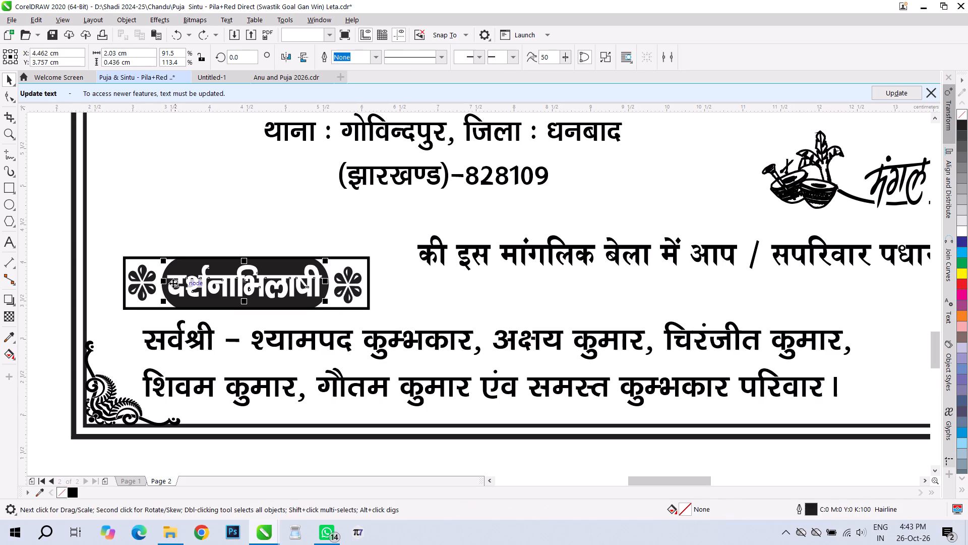
left_click_drag(173, 283, 174, 294)
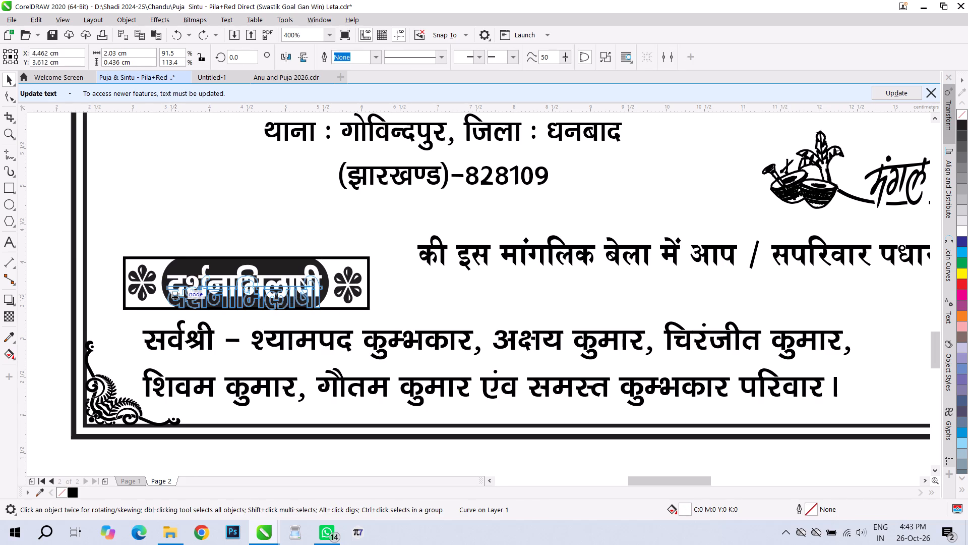
left_click_drag(174, 294, 210, 293)
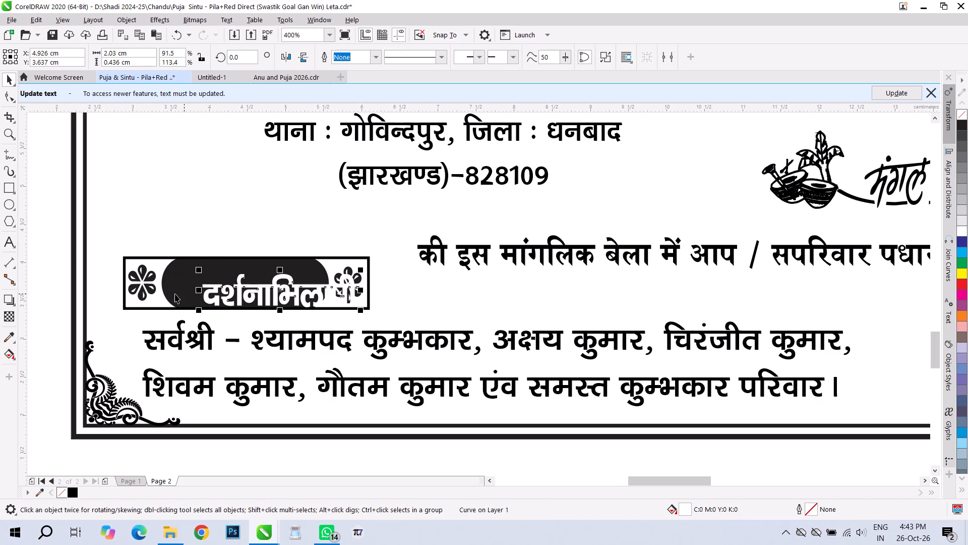
left_click_drag(59, 236, 330, 323)
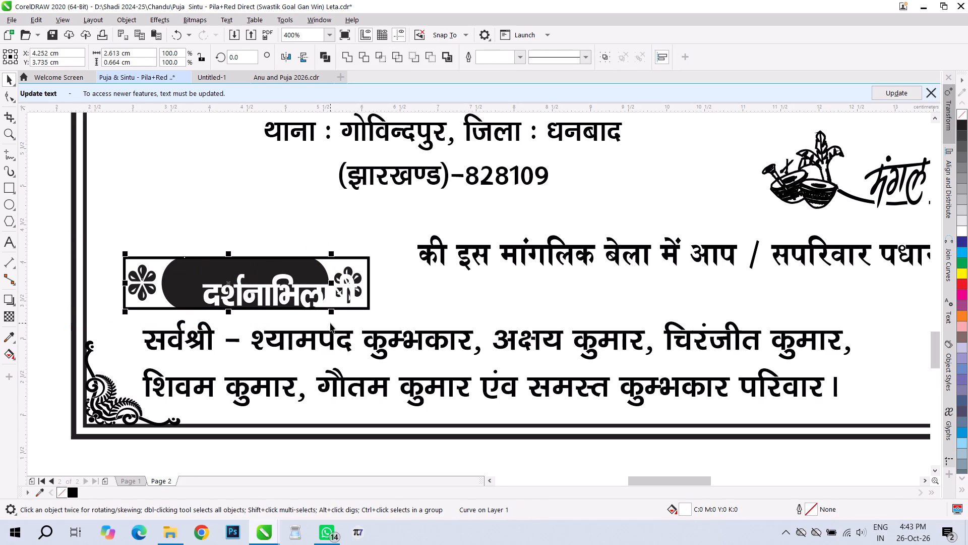
left_click(76, 494)
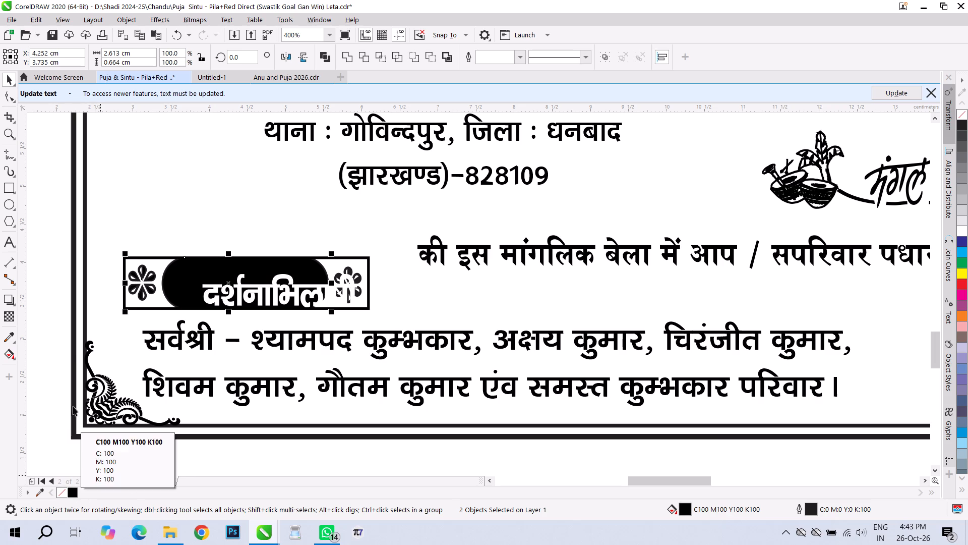
Outline both flowers of the दर्शनाभिलाषी badge in C100 M100 Y100 K100 and fill the right flower with the same black.
left_click(49, 311)
left_click_drag(54, 234, 179, 315)
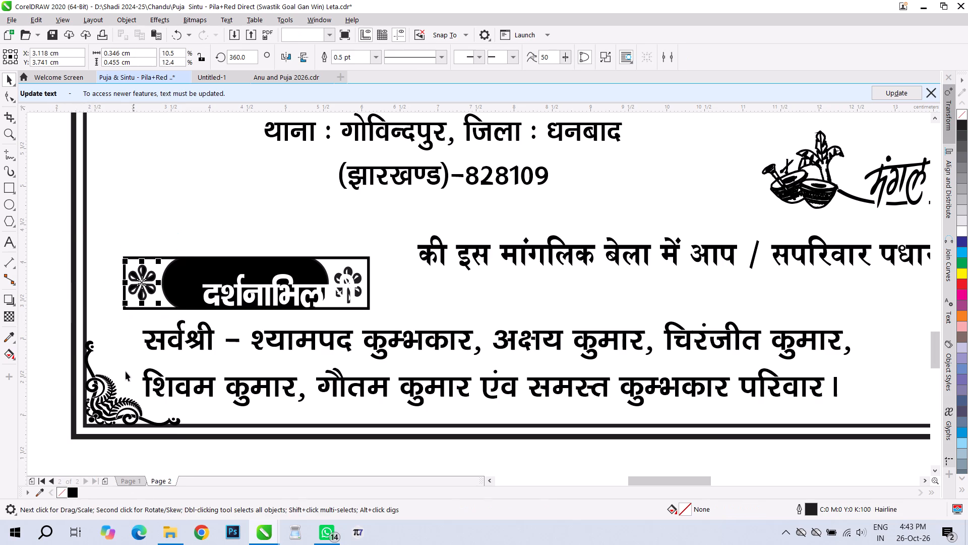
right_click(70, 490)
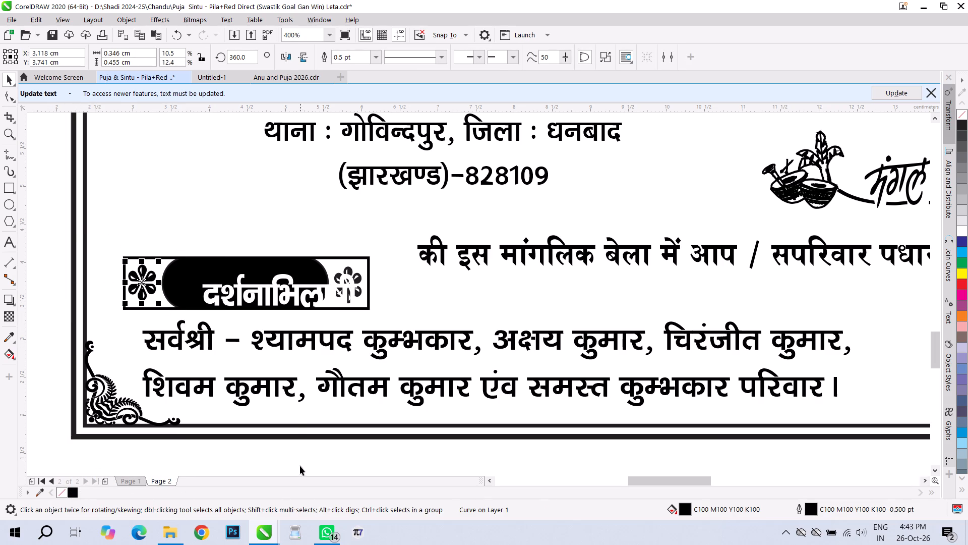
left_click_drag(298, 454, 378, 248)
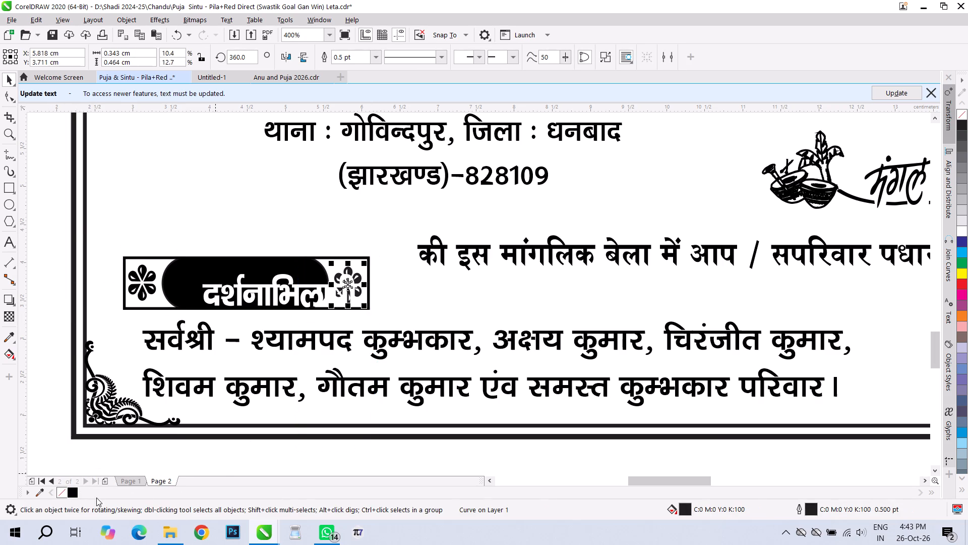
left_click(71, 491)
right_click(71, 490)
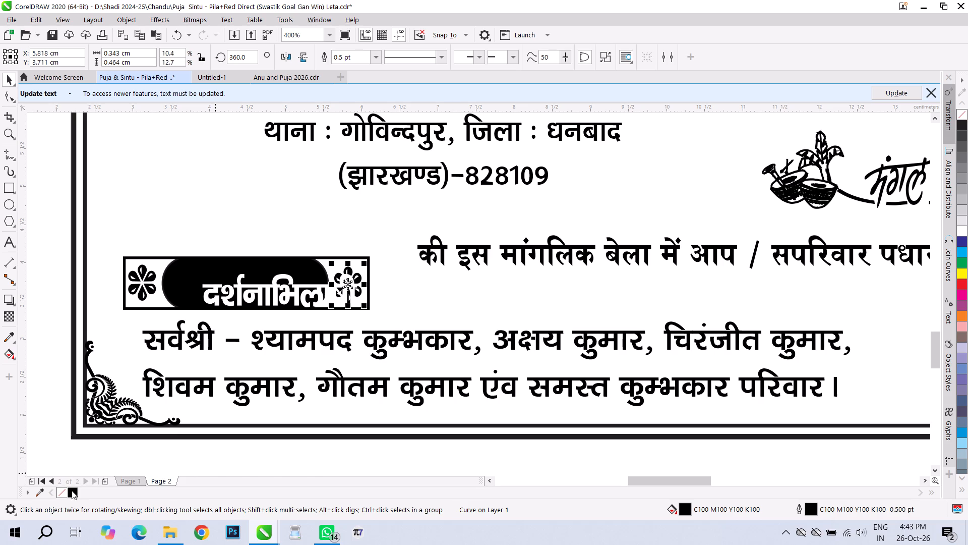
Centre the दर्शनाभिलाषी lettering horizontally and vertically within the badge's rectangular frame.
left_click(241, 288)
left_click(224, 274, "shift")
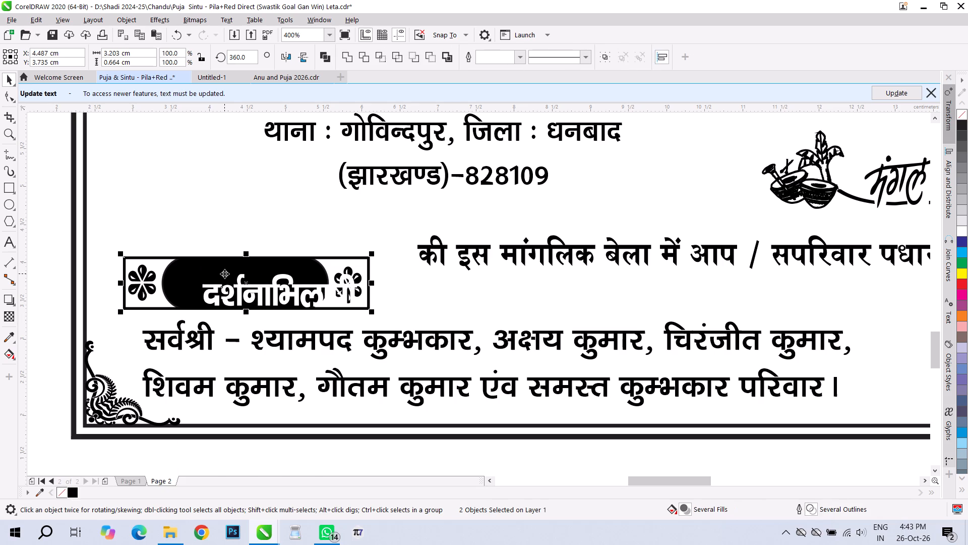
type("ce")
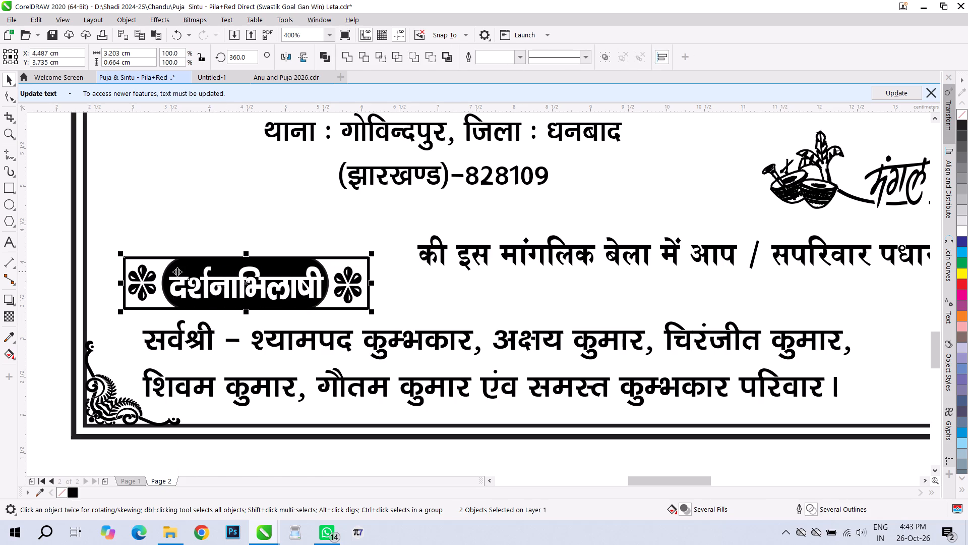
Give the oval of the दर्शनाभिलाषी badge a C100 M100 Y100 K100 black outline.
left_click(166, 270)
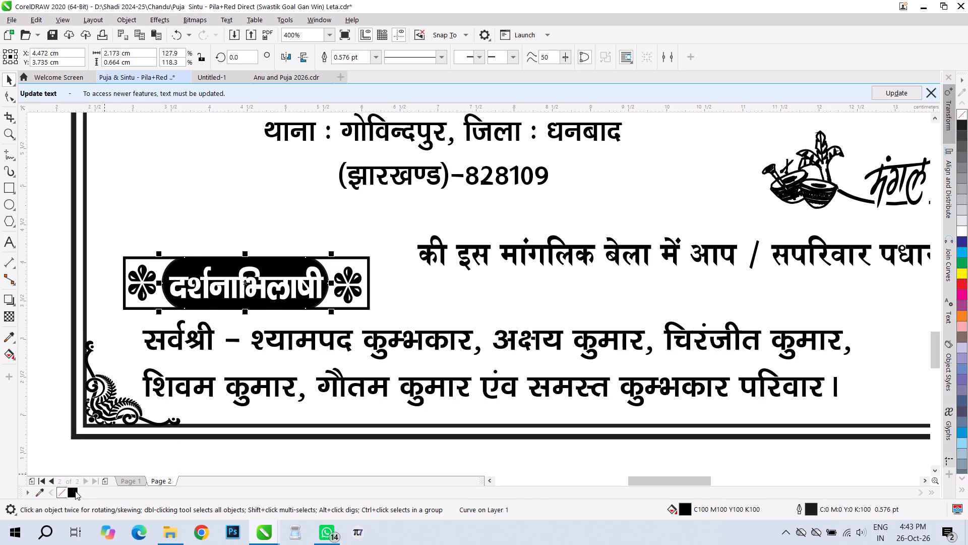
right_click(75, 491)
left_click(54, 296)
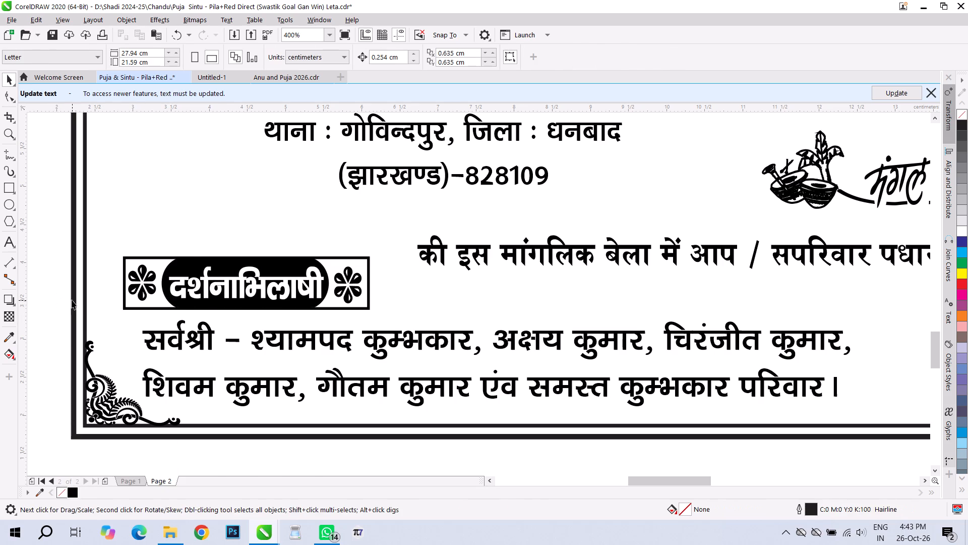
Recolour the outlines of the card's outer and inner border rectangles to C100 M100 Y100 K100 black.
left_click(72, 299)
right_click(73, 492)
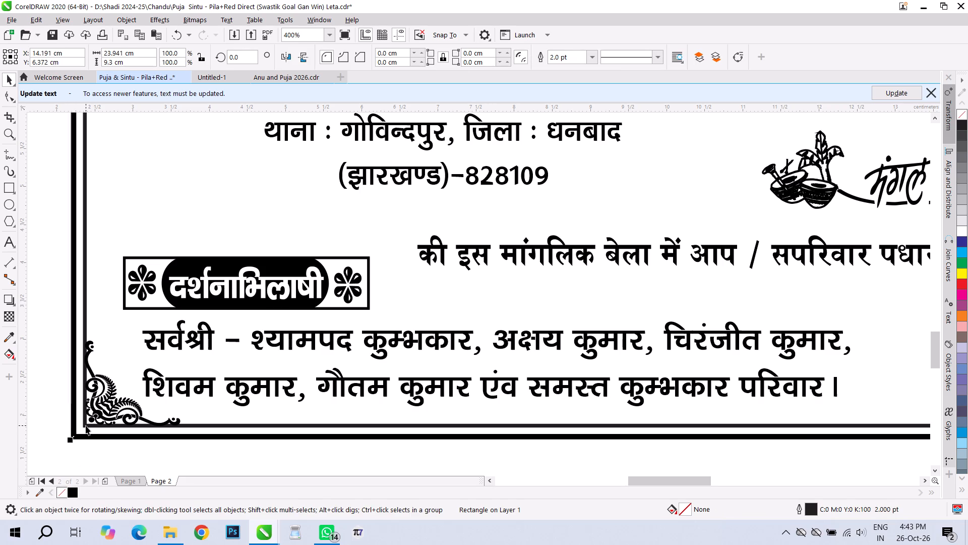
left_click(86, 425)
right_click(72, 489)
left_click(48, 367)
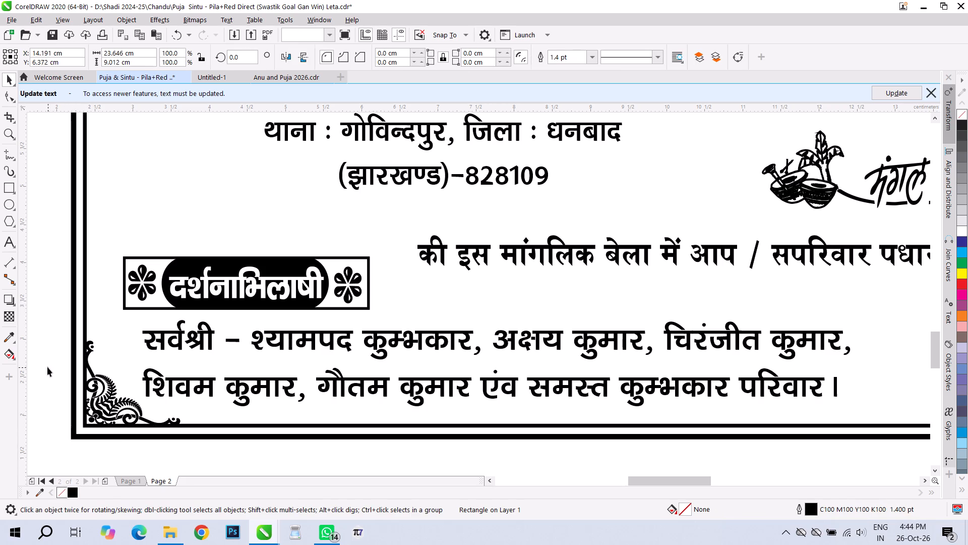
Replace the name after श्री beneath the आकांक्षी badge with the bride's father's name, as written in the bride's details.
scroll(47, 365, "down", 1)
scroll(52, 303, "down", 1)
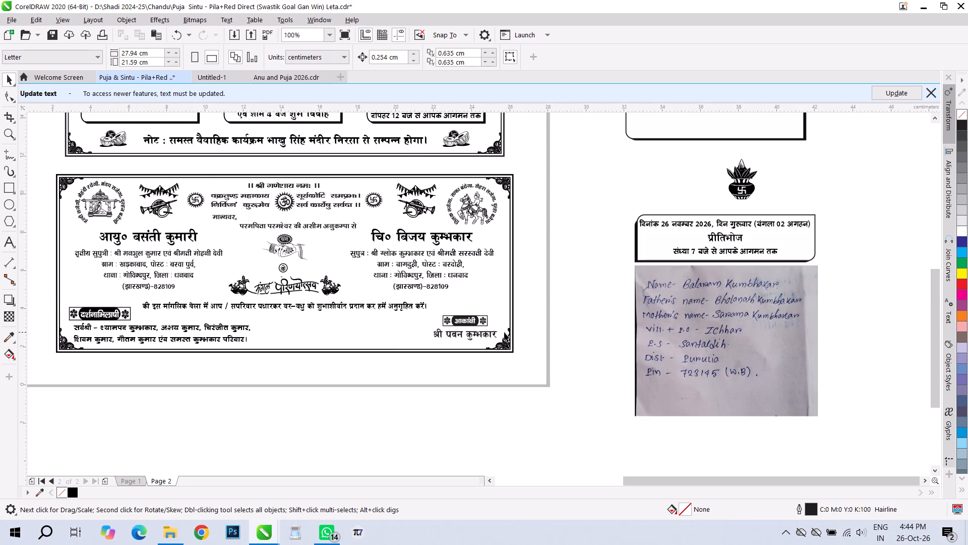
scroll(504, 332, "up", 3)
scroll(354, 366, "down", 3)
scroll(407, 350, "down", 1)
scroll(352, 354, "up", 1)
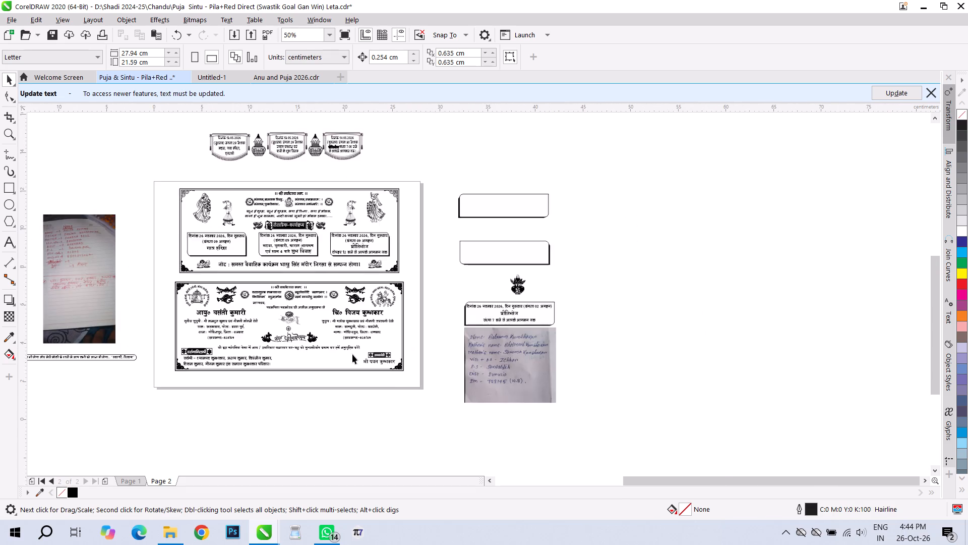
scroll(389, 359, "up", 1)
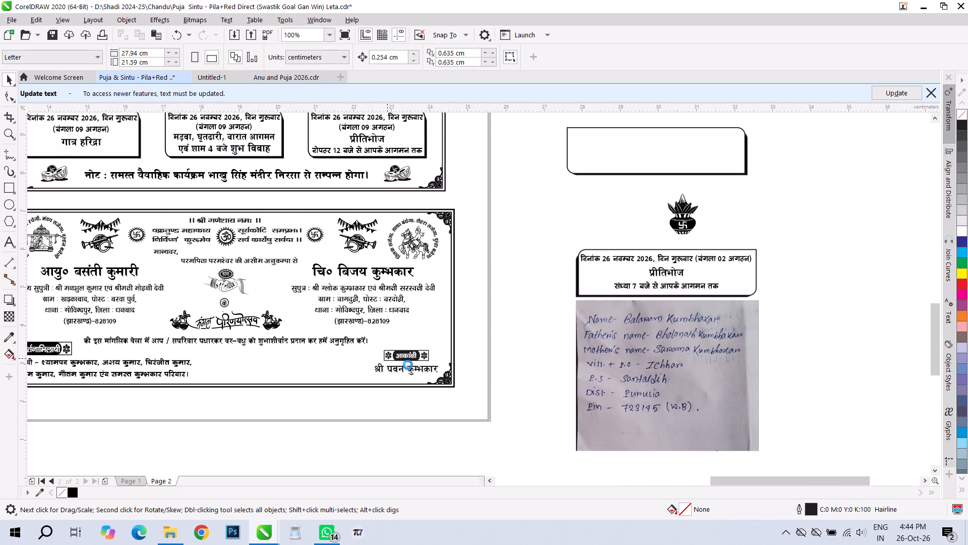
scroll(413, 374, "up", 1)
scroll(406, 369, "down", 1)
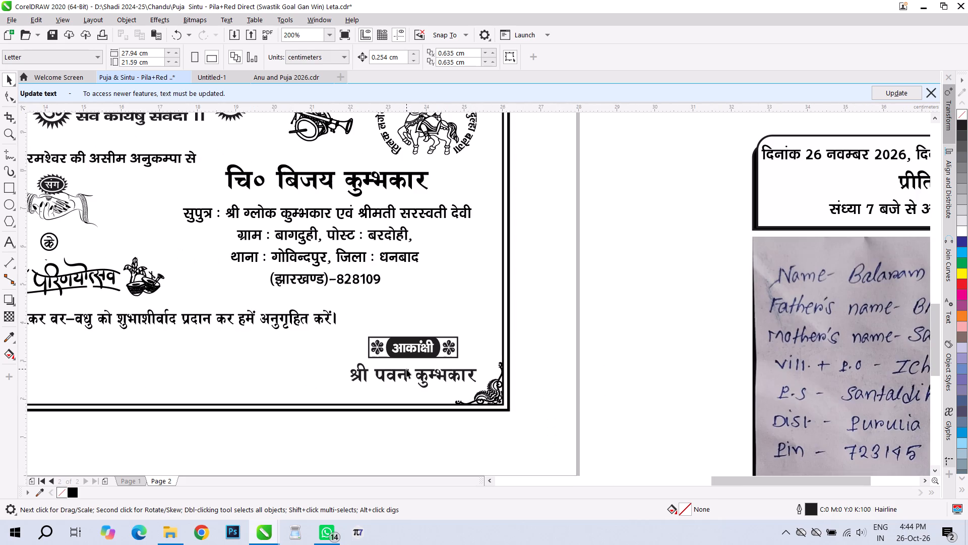
scroll(406, 369, "down", 1)
scroll(412, 377, "up", 4)
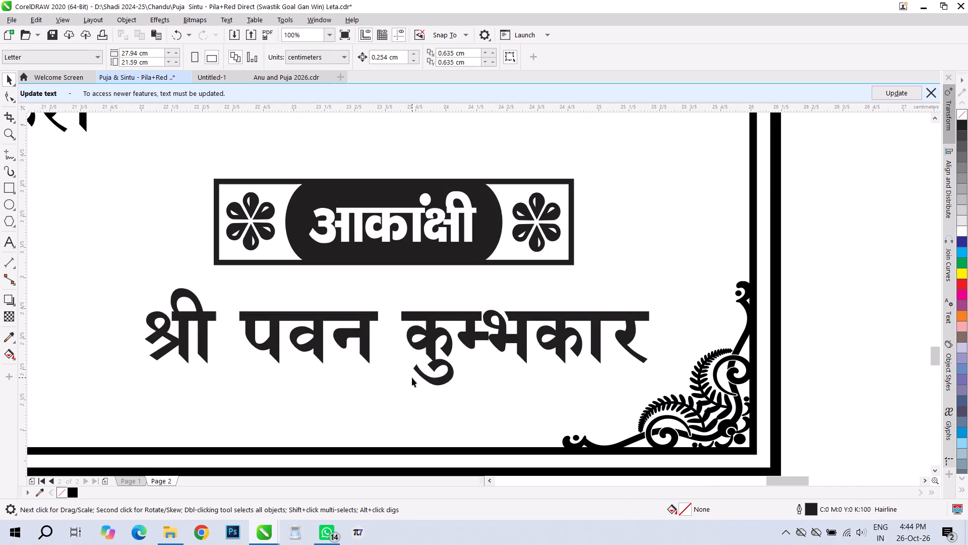
double_click(364, 346)
double_click(361, 347)
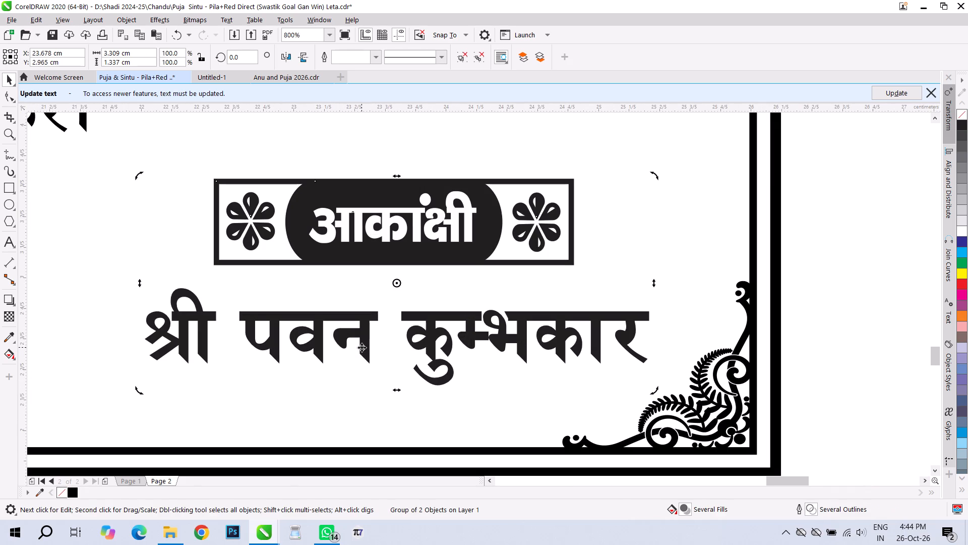
left_click(10, 241)
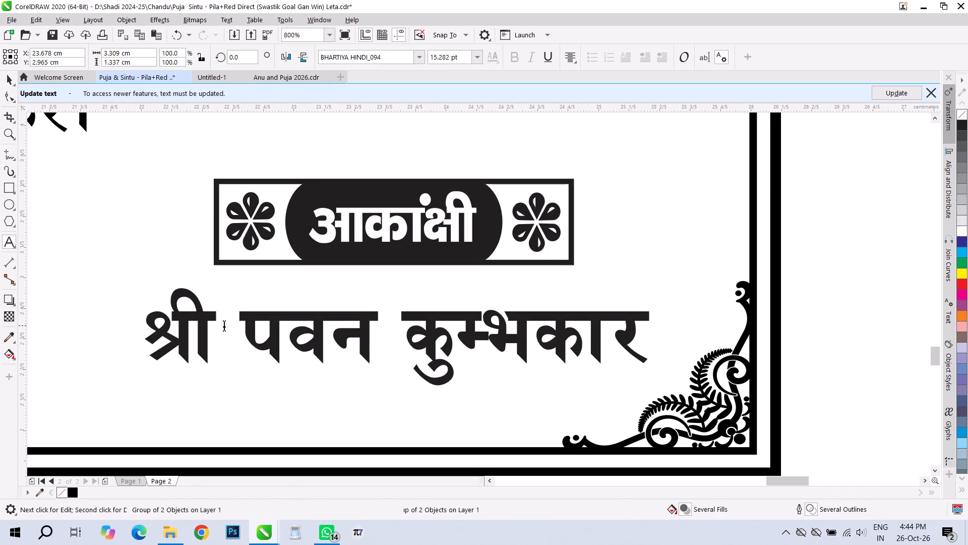
left_click_drag(240, 323, 366, 330)
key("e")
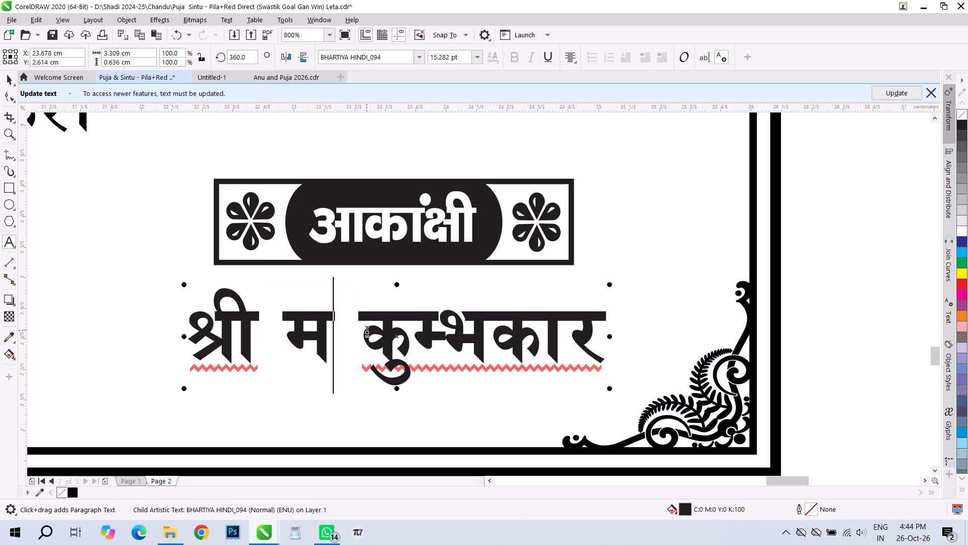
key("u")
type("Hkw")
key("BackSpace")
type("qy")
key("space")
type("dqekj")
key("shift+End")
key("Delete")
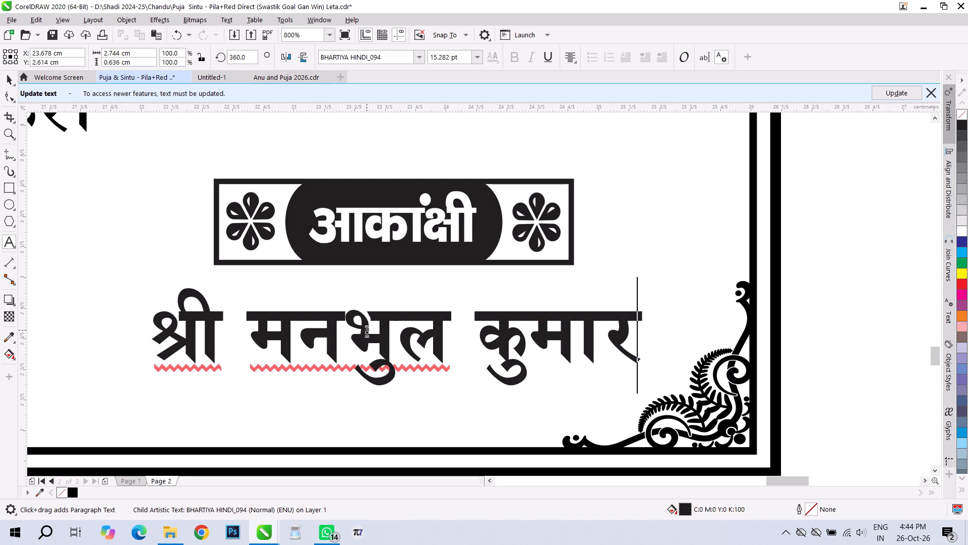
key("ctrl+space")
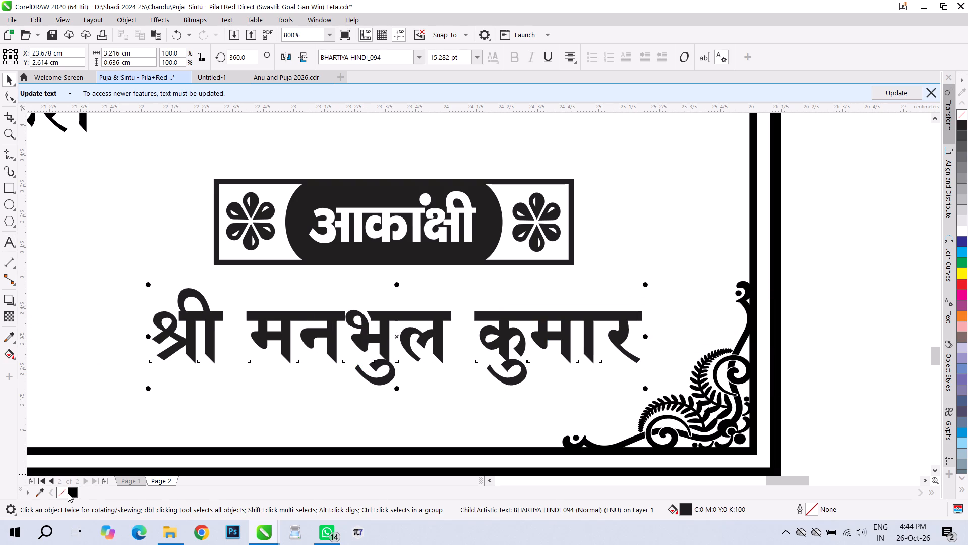
Fill the name line beneath the आकांक्षी badge with C100 M100 Y100 K100 black.
left_click(72, 494)
Ungroup the आकांक्षी badge from its name line, and ungroup the badge itself into separate objects.
left_click(308, 262)
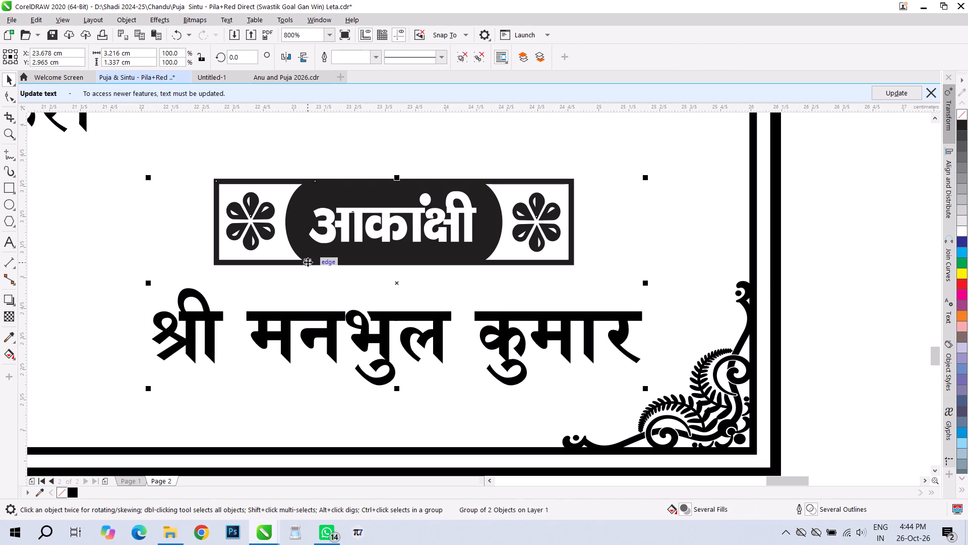
left_click(458, 55)
left_click(838, 214)
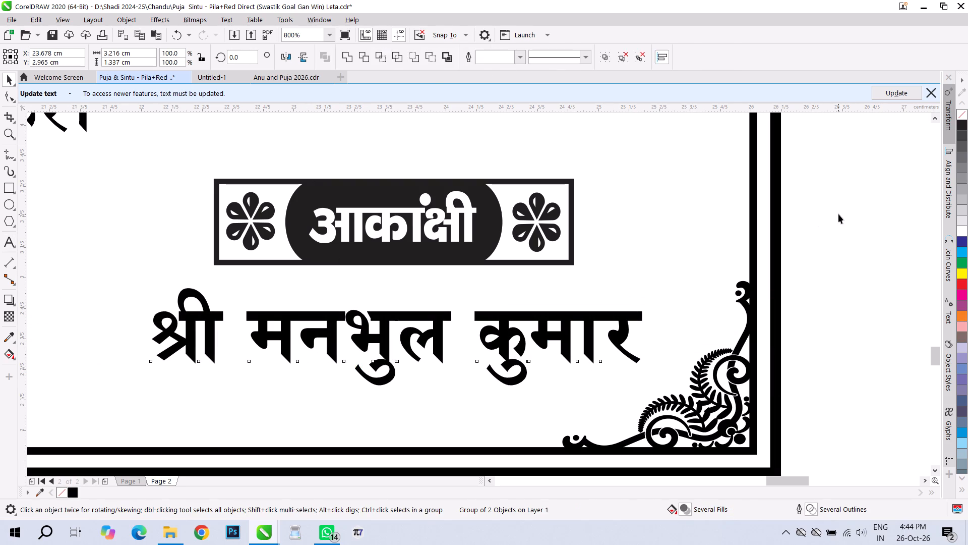
left_click(502, 215)
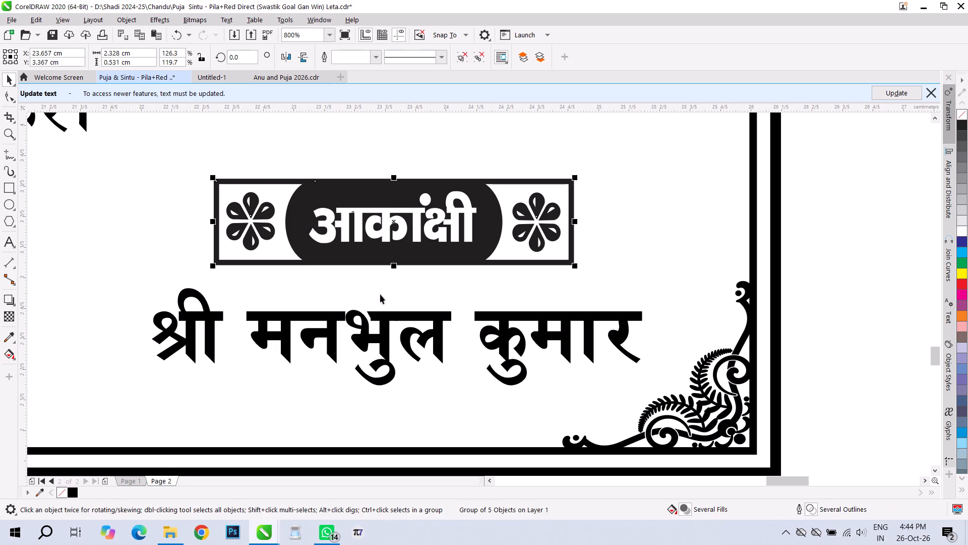
left_click(464, 62)
left_click(844, 188)
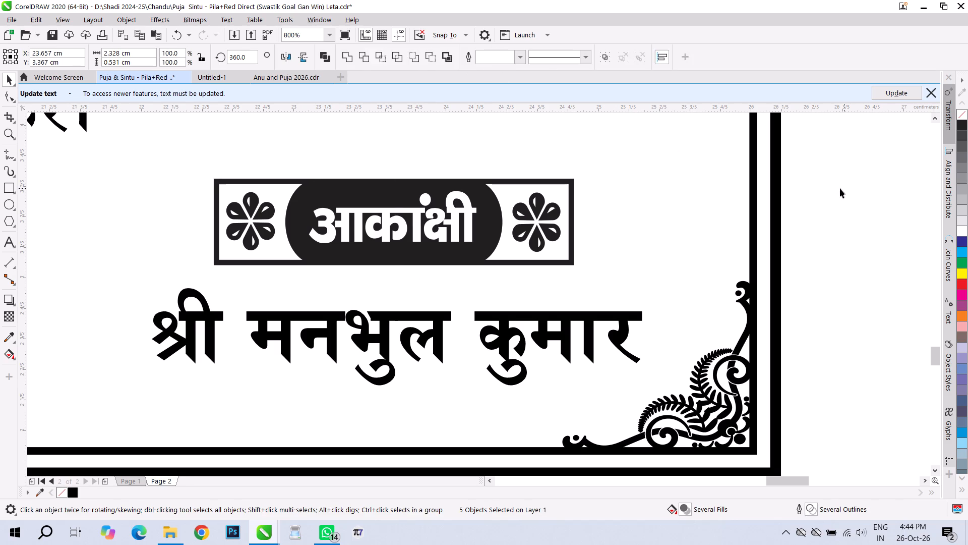
Give the oval of the आकांक्षी badge a C100 M100 Y100 K100 black fill and outline.
left_click(501, 232)
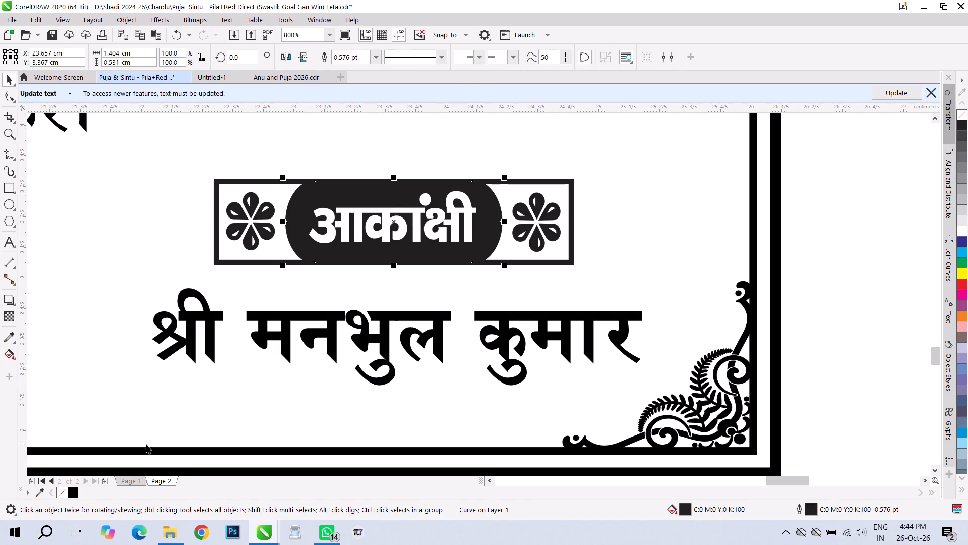
left_click(74, 493)
right_click(74, 493)
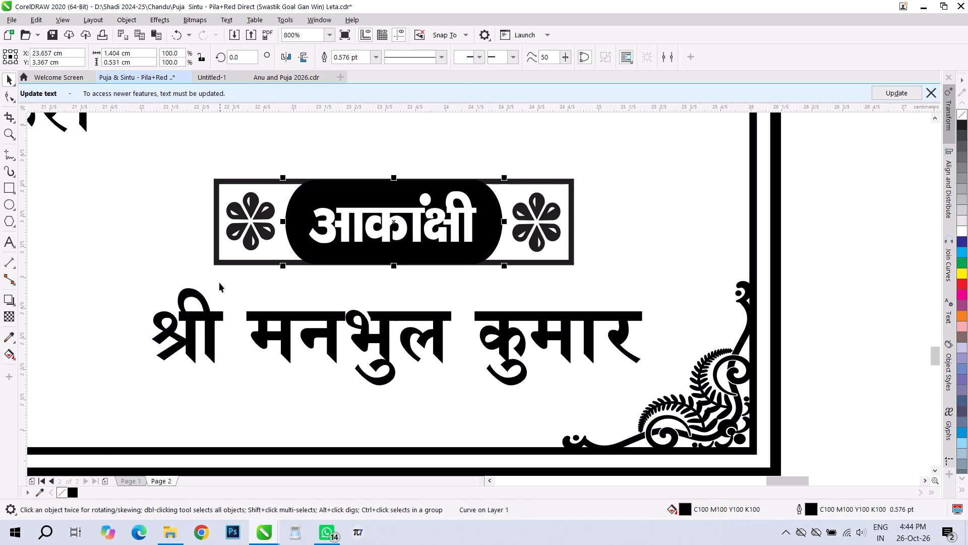
Give the rectangular frame of the आकांक्षी badge a C100 M100 Y100 K100 black outline, leaving it without a fill.
left_click(218, 264)
left_click(74, 493)
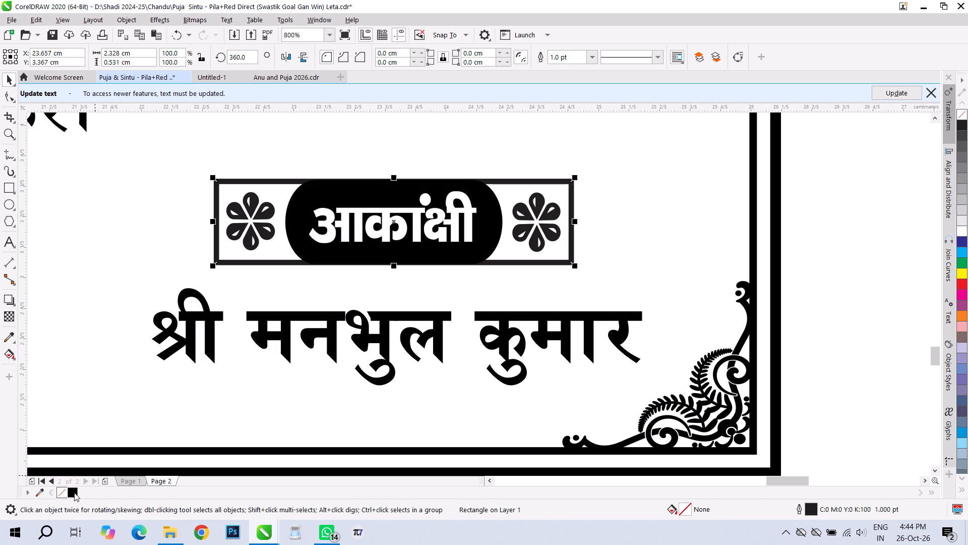
right_click(74, 492)
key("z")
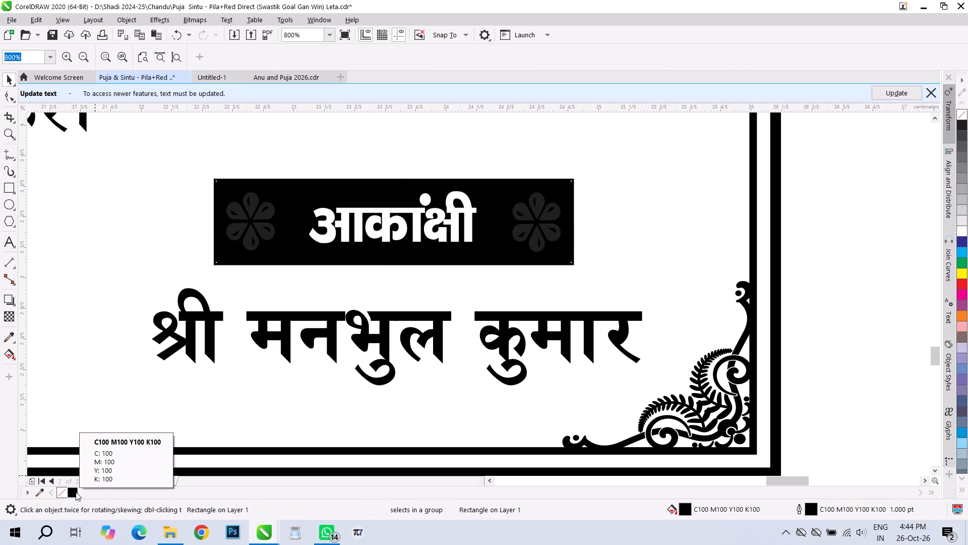
key("ctrl+z")
key("ctrl+z")
right_click(76, 492)
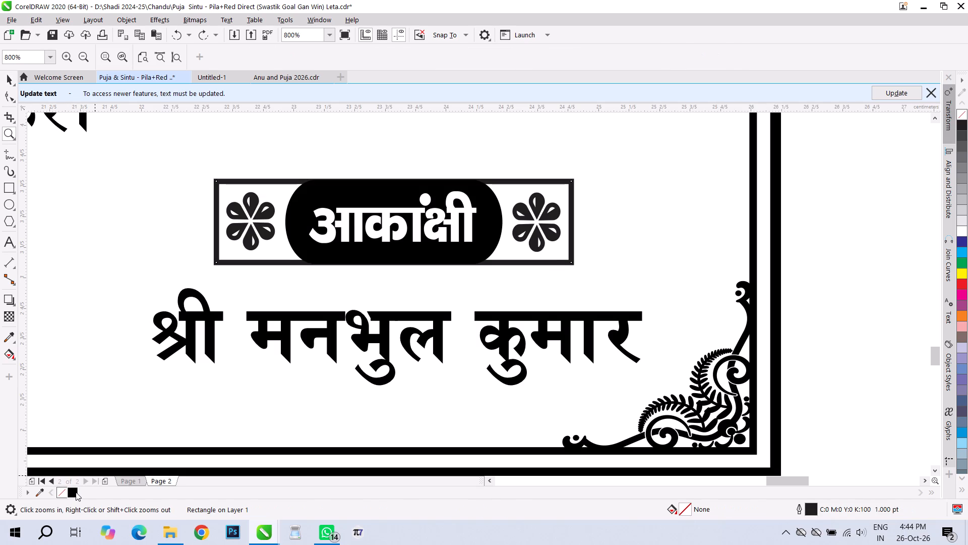
Give both flower ornaments of the आकांक्षी badge a C100 M100 Y100 K100 black fill and outline.
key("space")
left_click(244, 228)
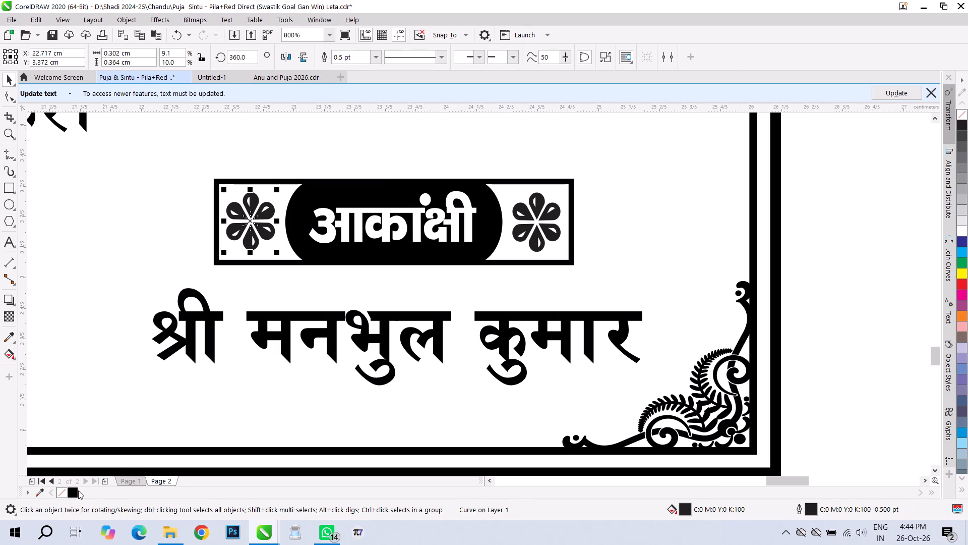
left_click(75, 491)
right_click(75, 491)
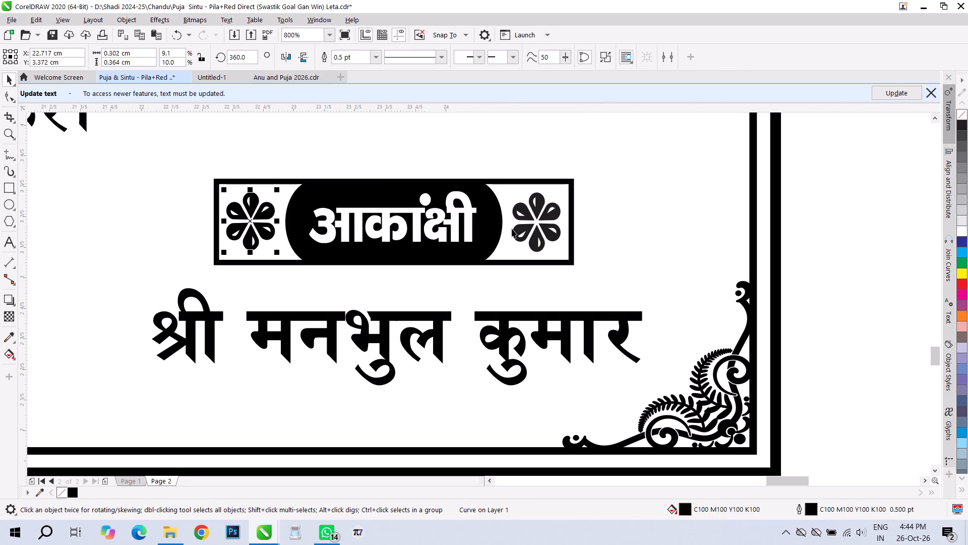
left_click(512, 231)
left_click(75, 492)
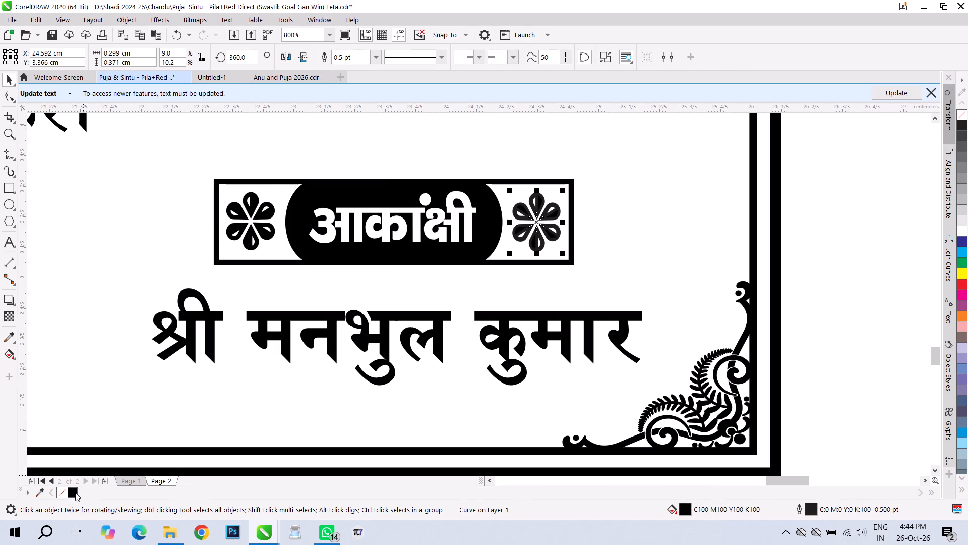
right_click(75, 492)
Select all parts of the आकांक्षी badge together and stretch them slightly wider towards the card's right border.
scroll(350, 347, "down", 1)
left_click_drag(626, 250, 278, 310)
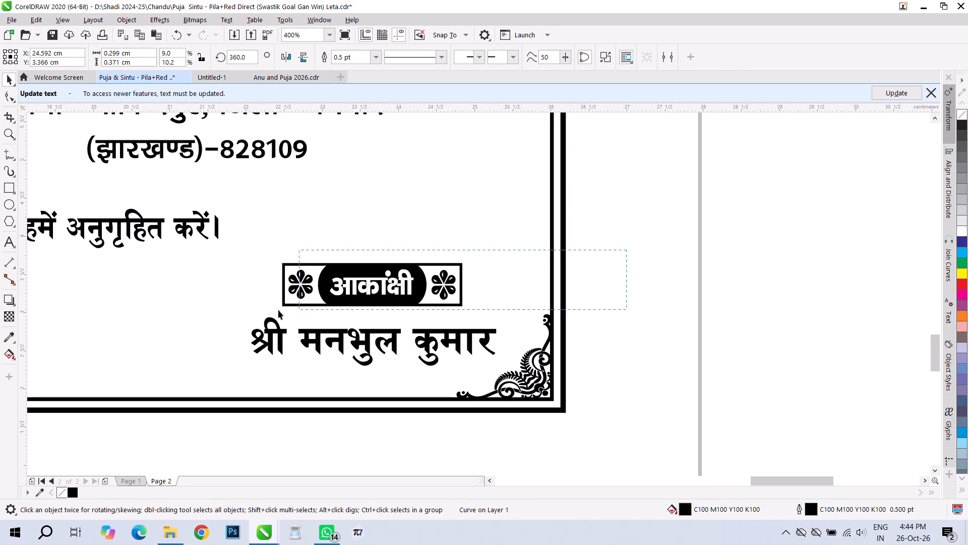
left_click_drag(278, 310, 247, 314)
left_click_drag(465, 283, 473, 283)
left_click(632, 257)
Fill the verse around the ॐ emblem and the श्री गणेशाय नमः heading on the lower card with C100 M100 Y100 K100 black.
scroll(653, 326, "down", 1)
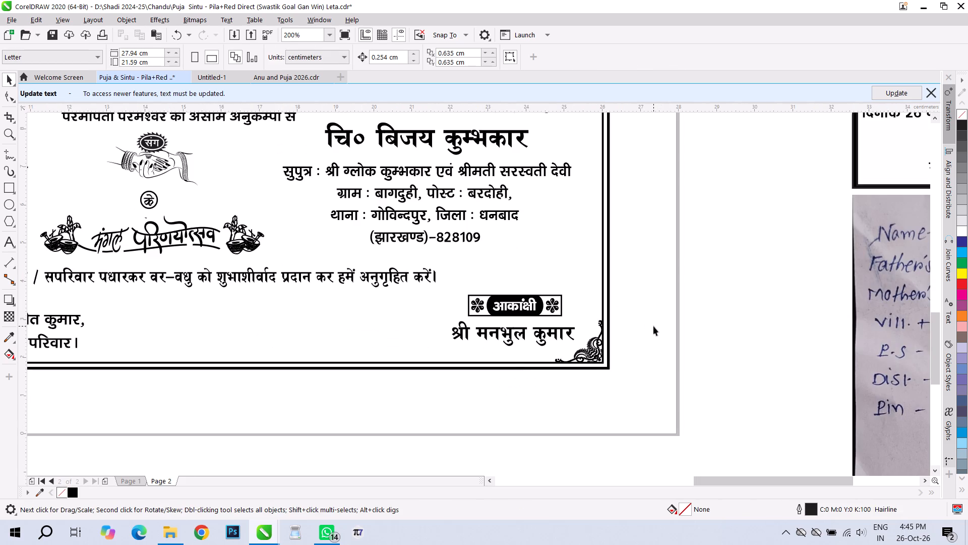
scroll(653, 328, "down", 1)
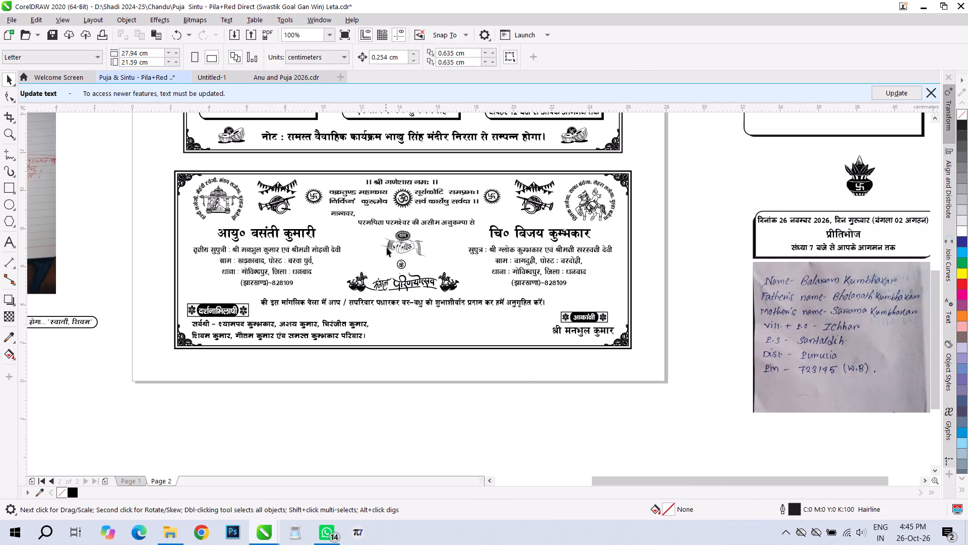
scroll(398, 190, "up", 3)
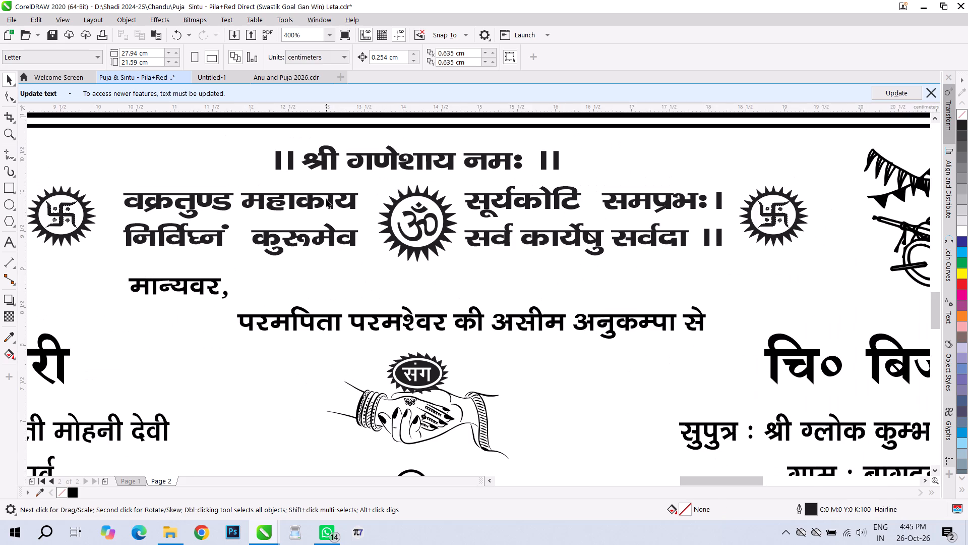
left_click(328, 199)
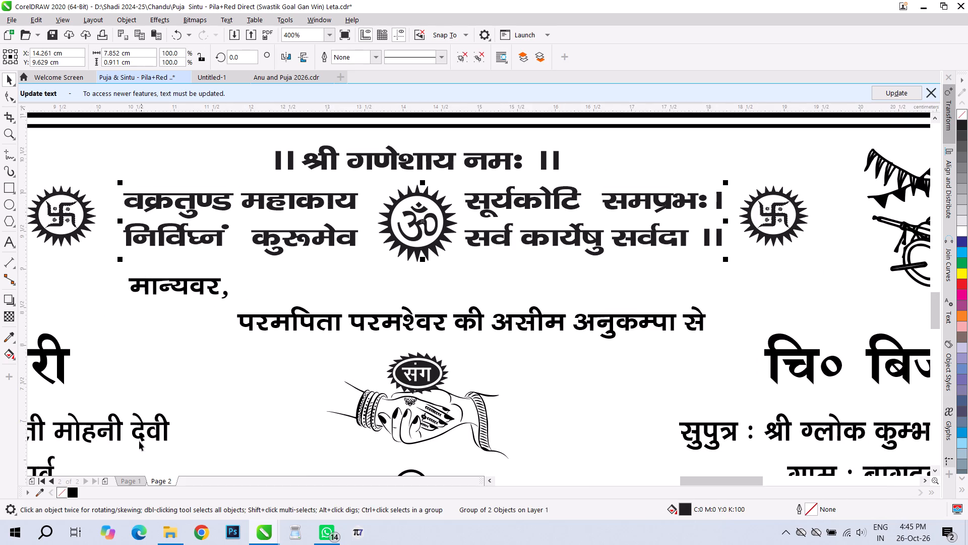
left_click(75, 495)
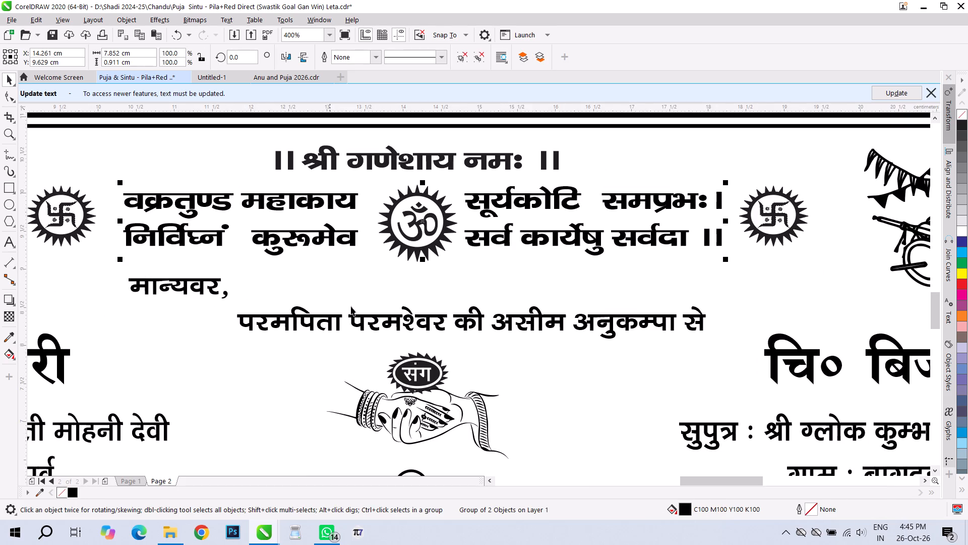
left_click(388, 240)
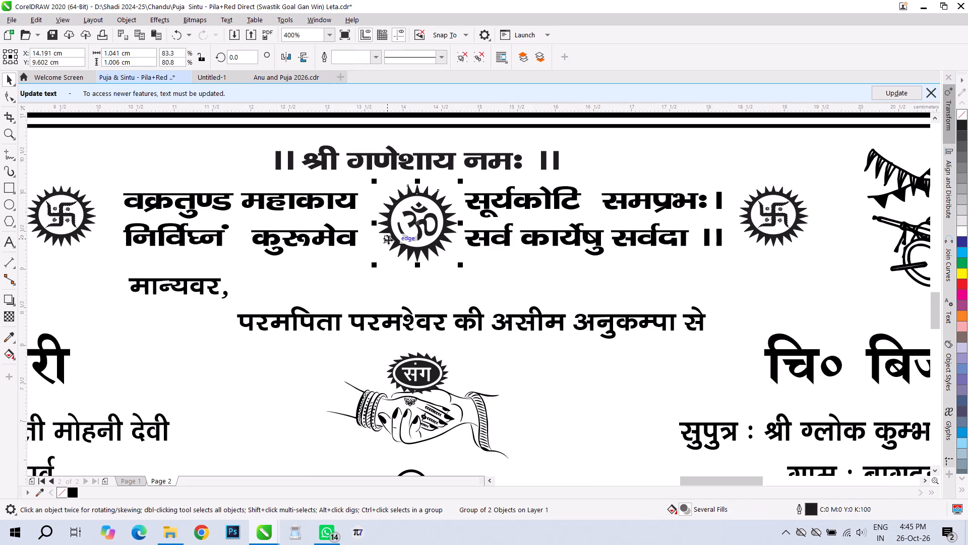
left_click(393, 153)
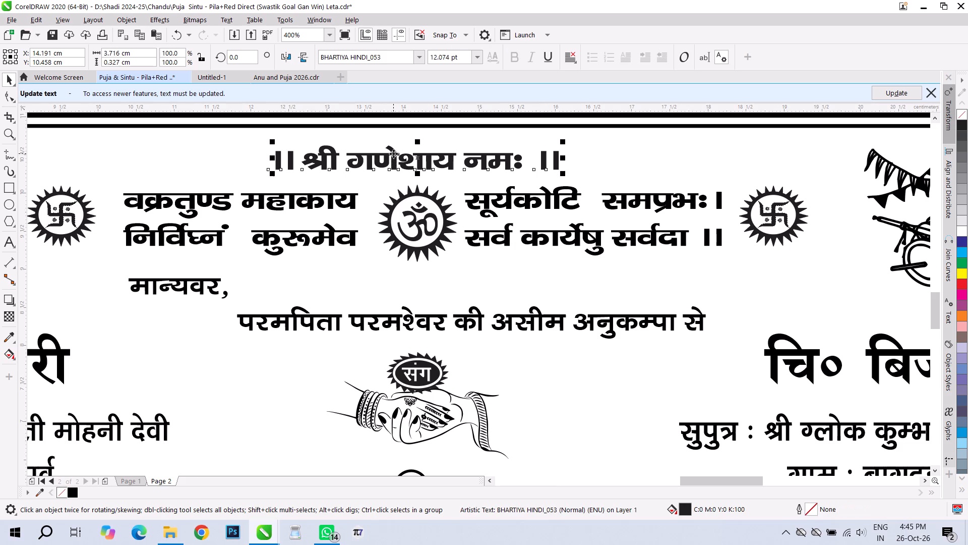
left_click(75, 493)
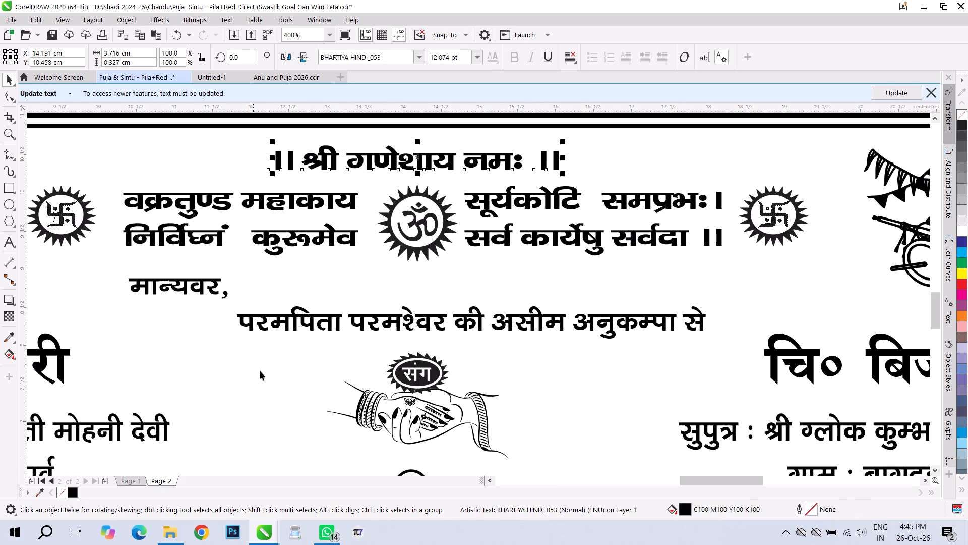
Ungroup the ॐ sun emblem on the lower card and give its inner circle a C100 M100 Y100 K100 black outline.
left_click(418, 361)
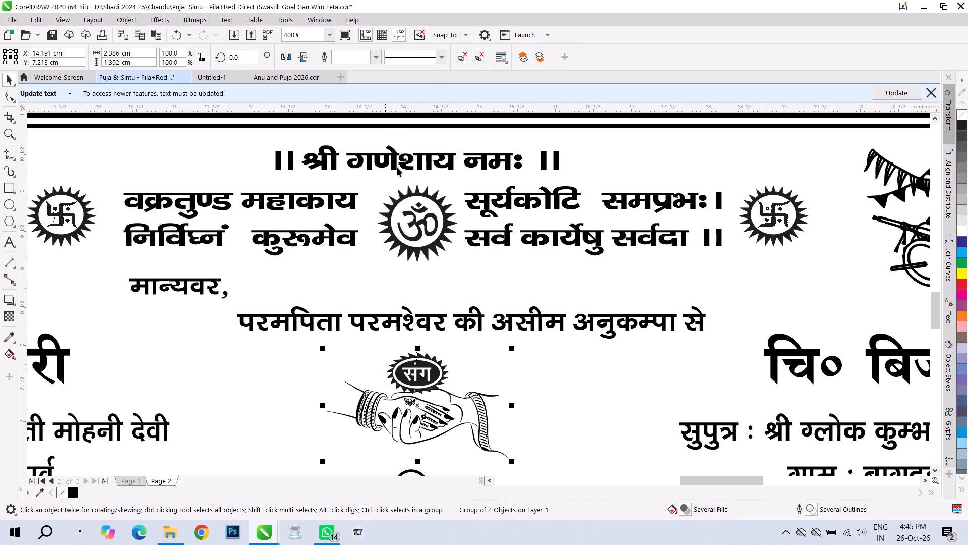
scroll(405, 255, "down", 1)
scroll(422, 204, "up", 2)
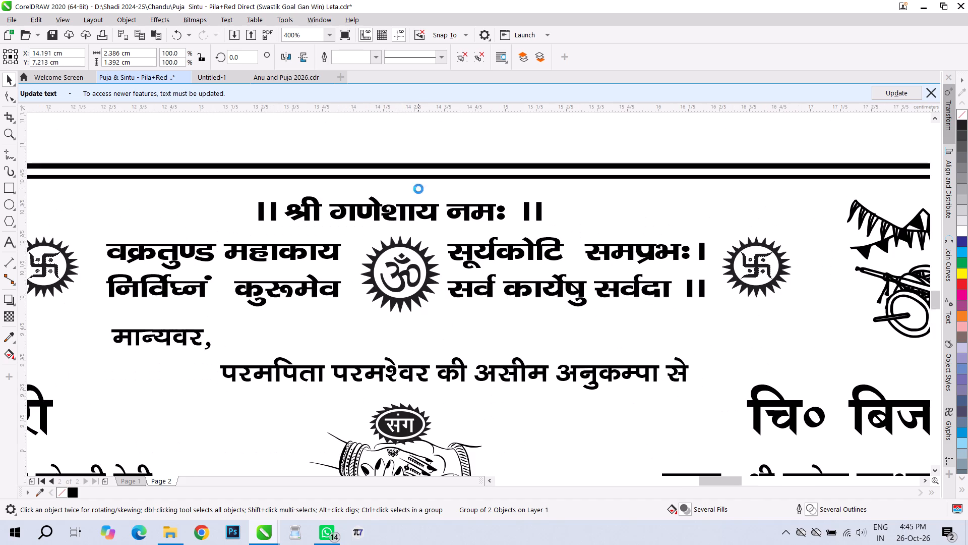
left_click(388, 304)
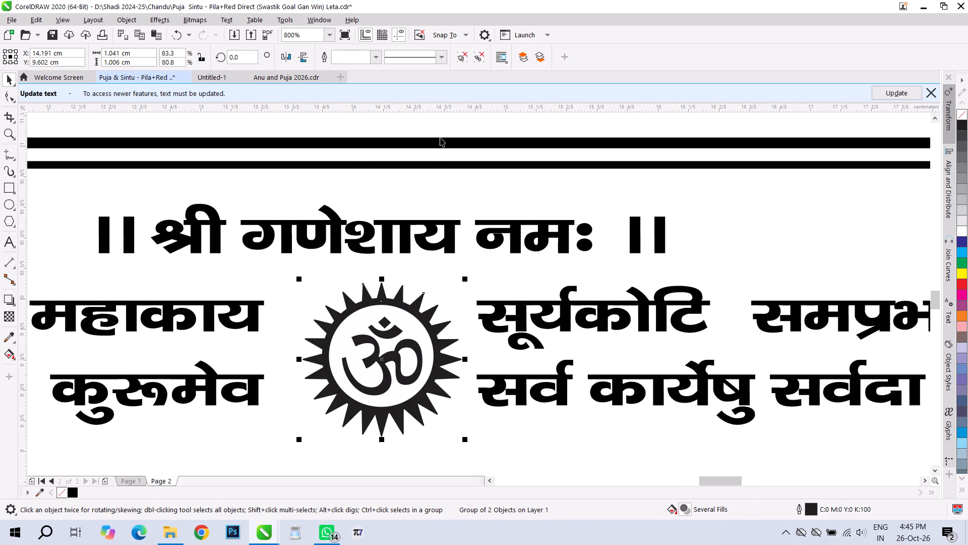
left_click(459, 60)
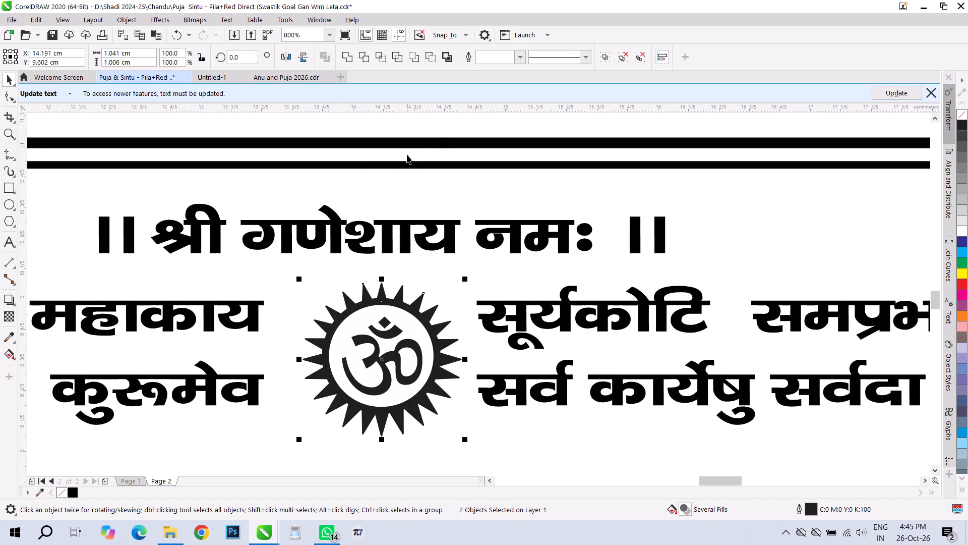
left_click(407, 154)
left_click(400, 303)
left_click_drag(400, 303, 417, 316)
key("ctrl+z")
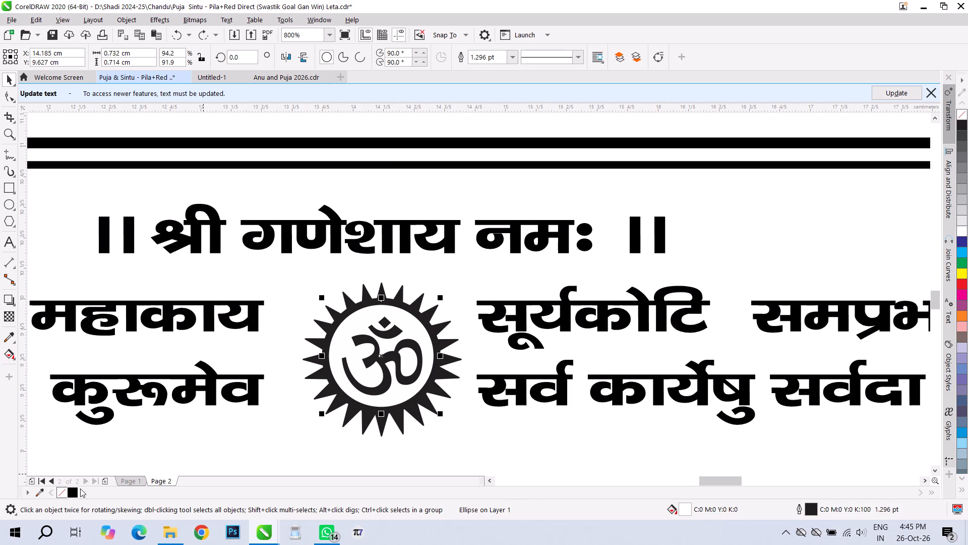
right_click(74, 494)
Give the sun rays and the ॐ symbol of the emblem a C100 M100 Y100 K100 black fill and outline.
left_click(317, 376)
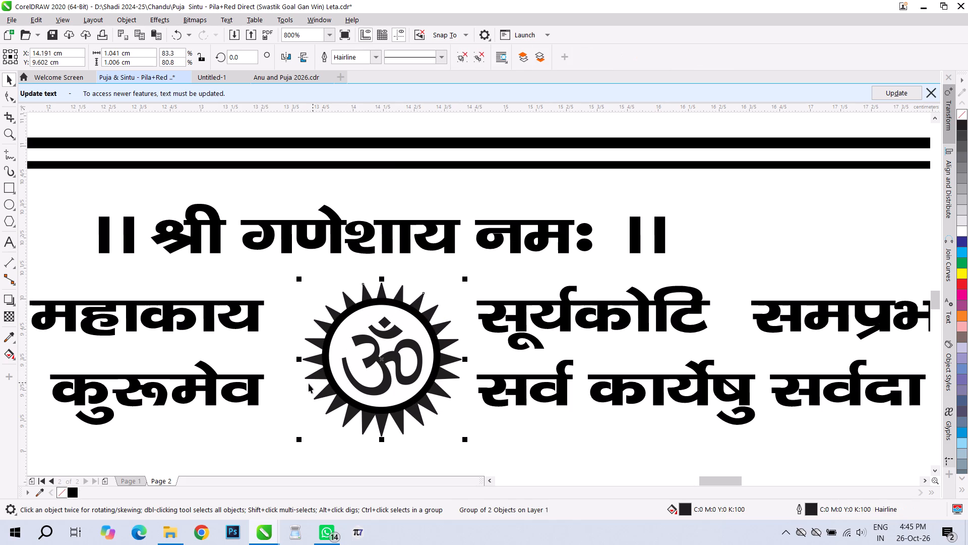
left_click(73, 490)
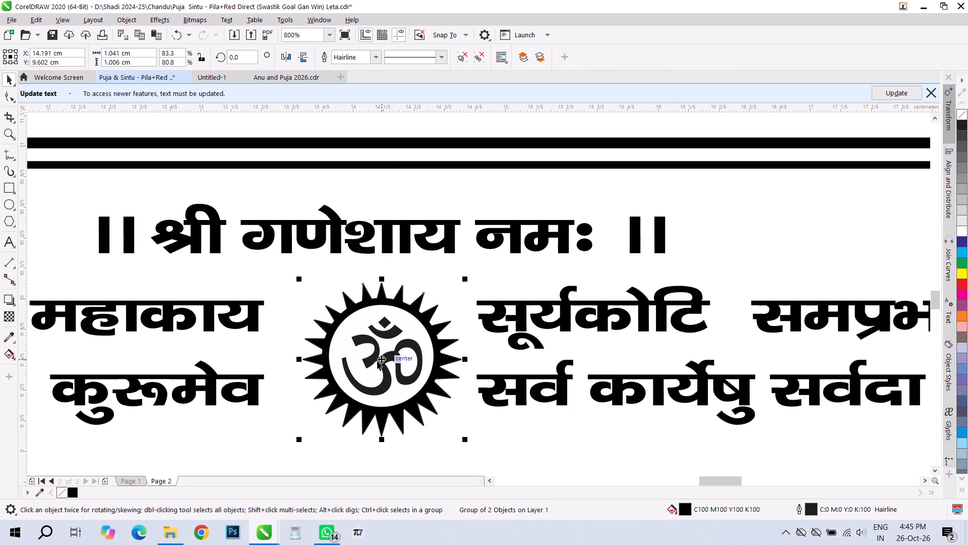
left_click(371, 366)
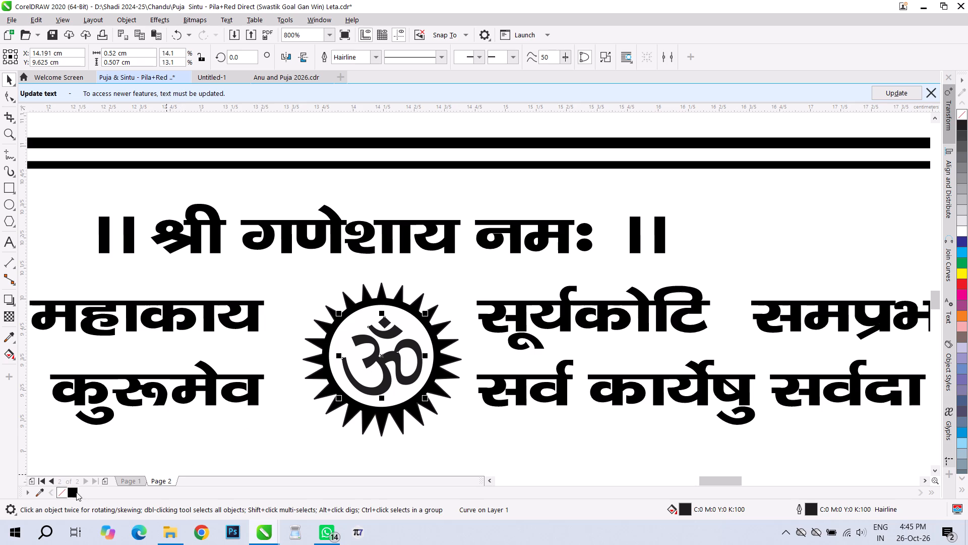
left_click(75, 491)
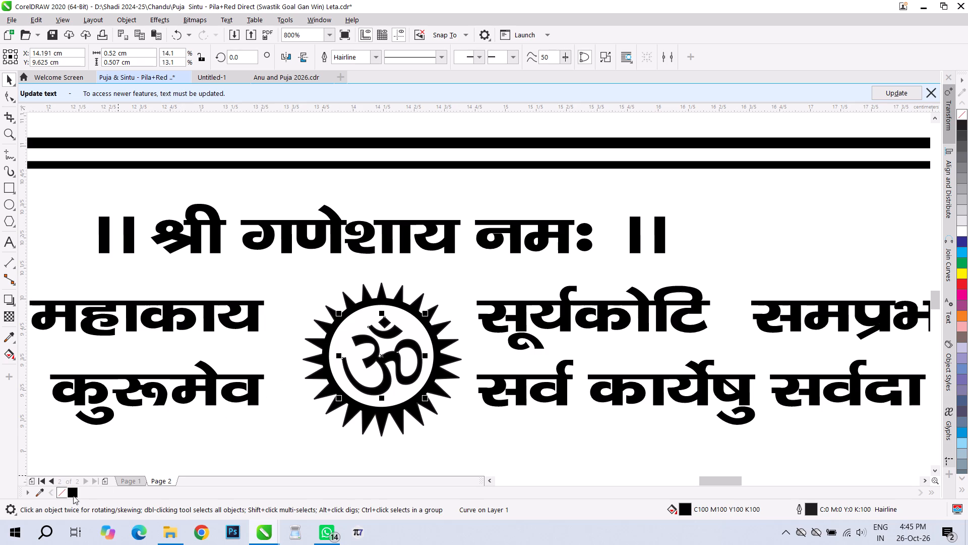
right_click(73, 490)
scroll(376, 288, "up", 3)
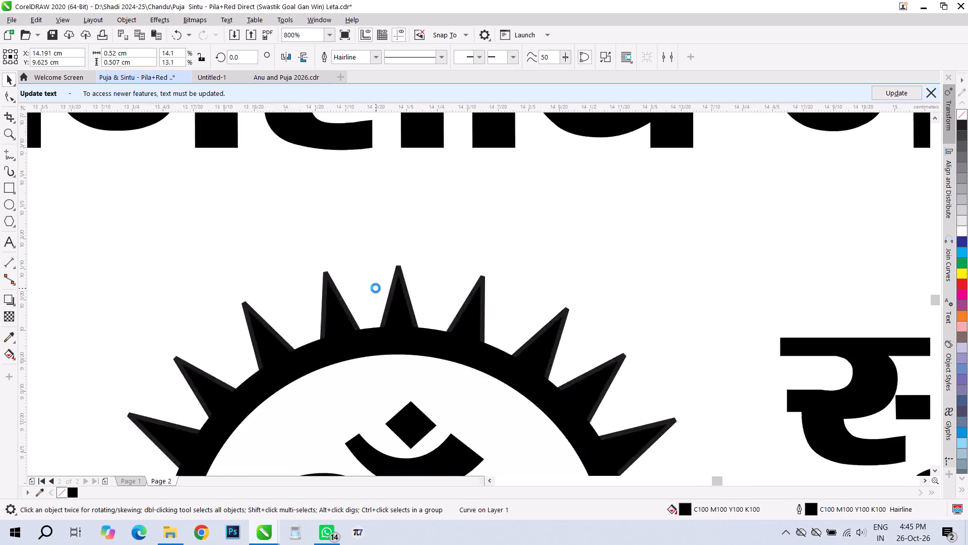
left_click(311, 310)
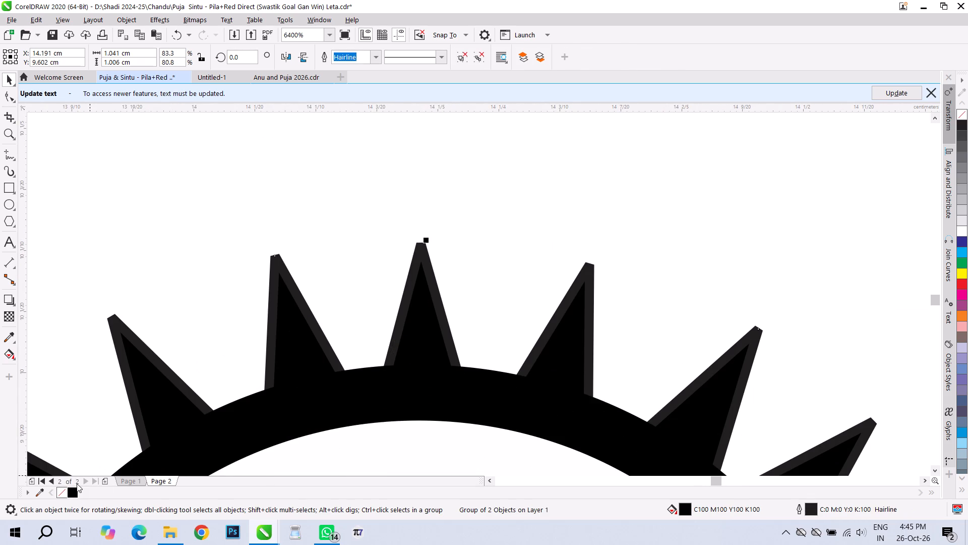
right_click(71, 493)
Review both card panels, checking the fill of the italic verse and the Ganesha emblem area on the upper card.
scroll(357, 183, "down", 3)
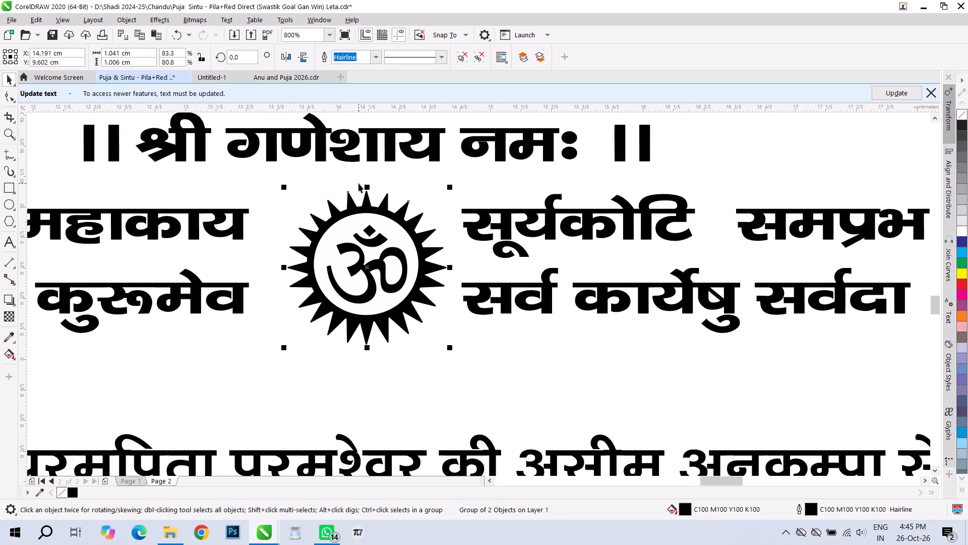
scroll(410, 378, "down", 2)
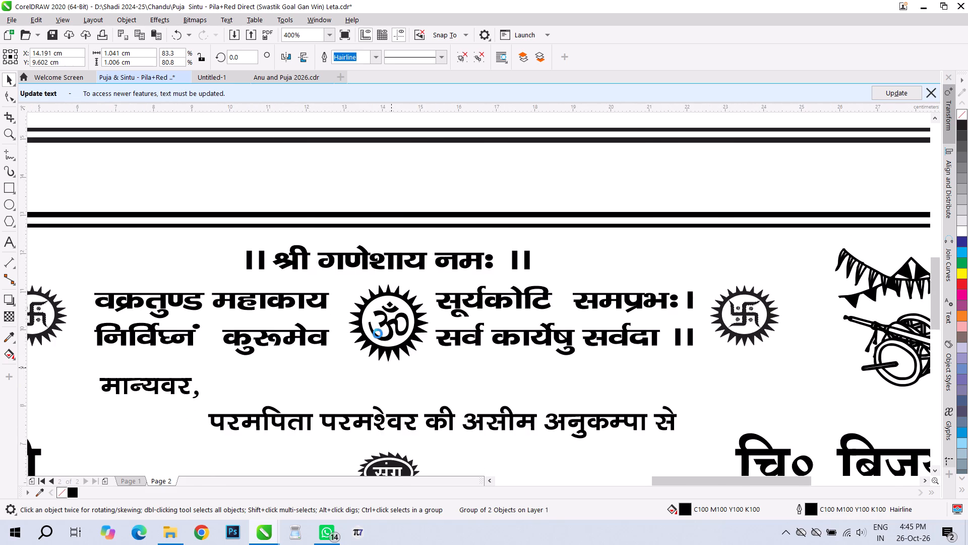
scroll(386, 270, "down", 1)
left_click(150, 246)
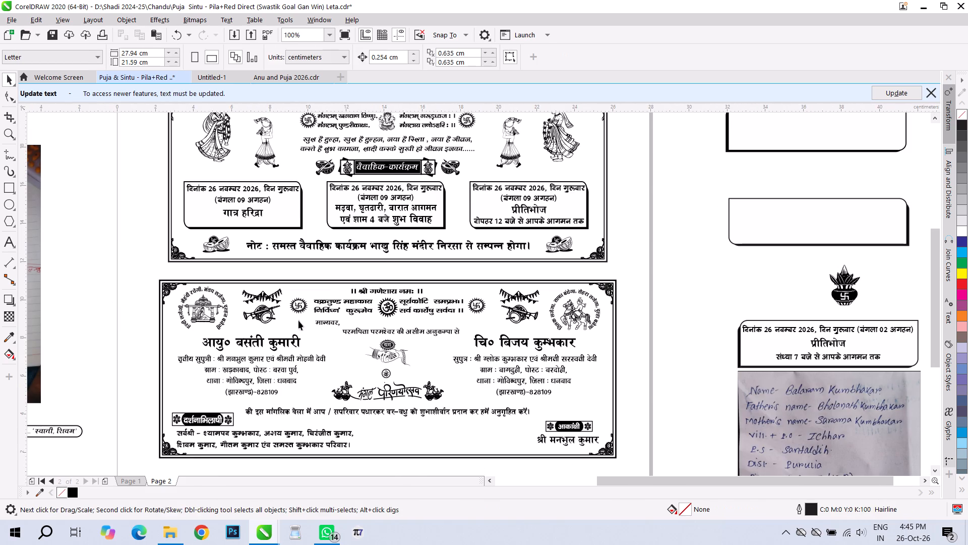
scroll(388, 338, "down", 1)
scroll(415, 233, "up", 1)
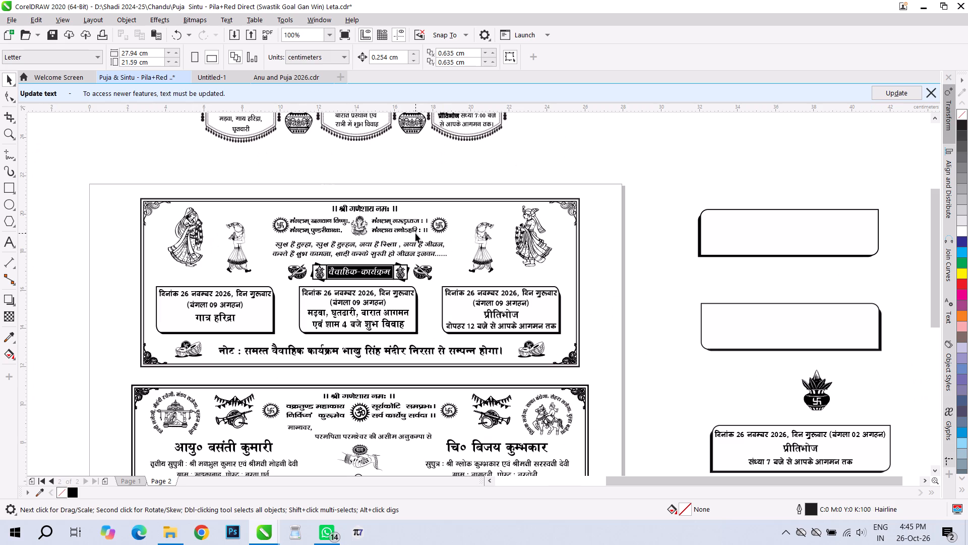
scroll(350, 245, "up", 2)
left_click(350, 244)
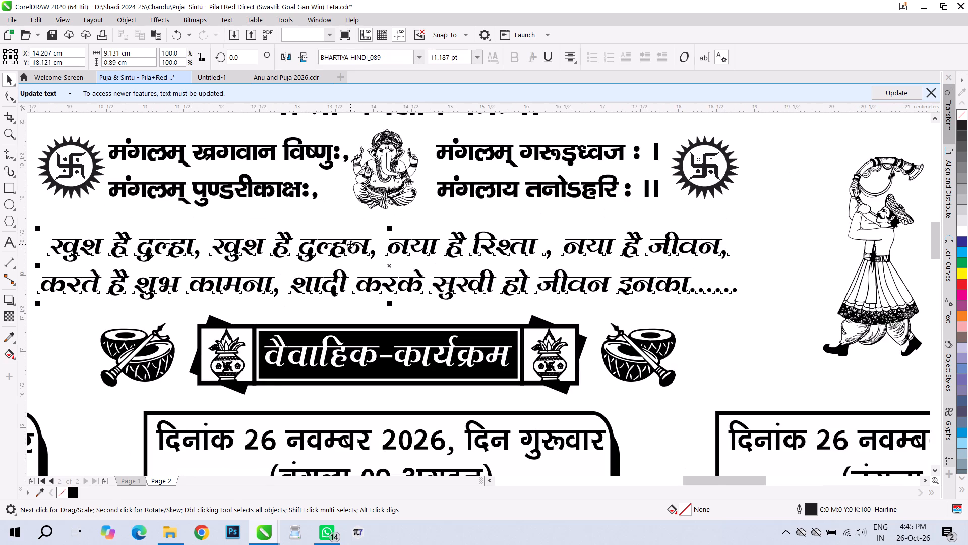
scroll(350, 244, "down", 1)
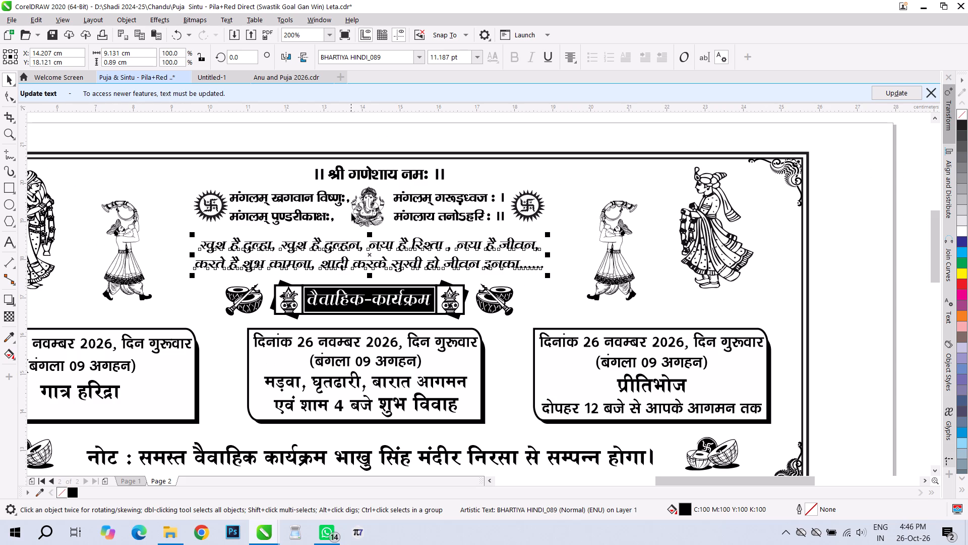
scroll(354, 192, "up", 3)
scroll(354, 192, "down", 4)
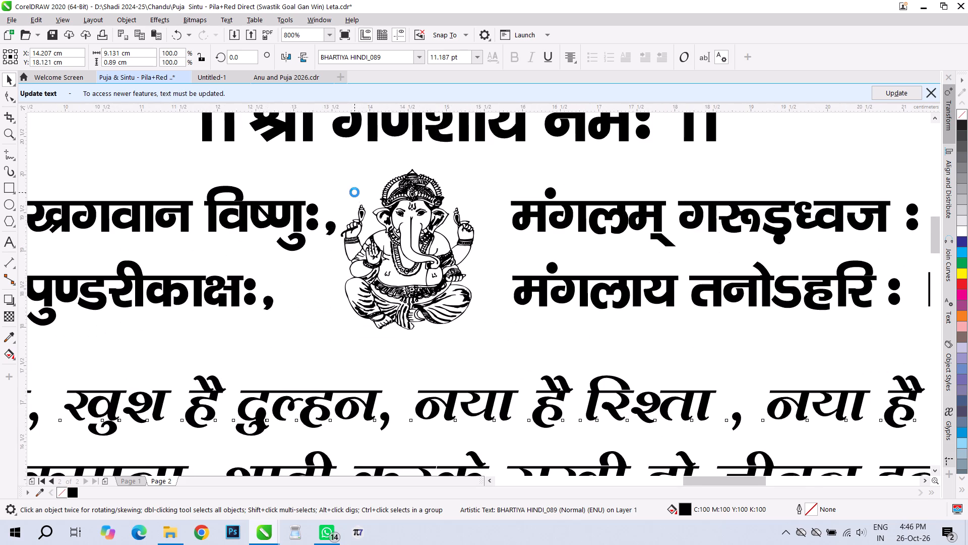
scroll(357, 212, "down", 1)
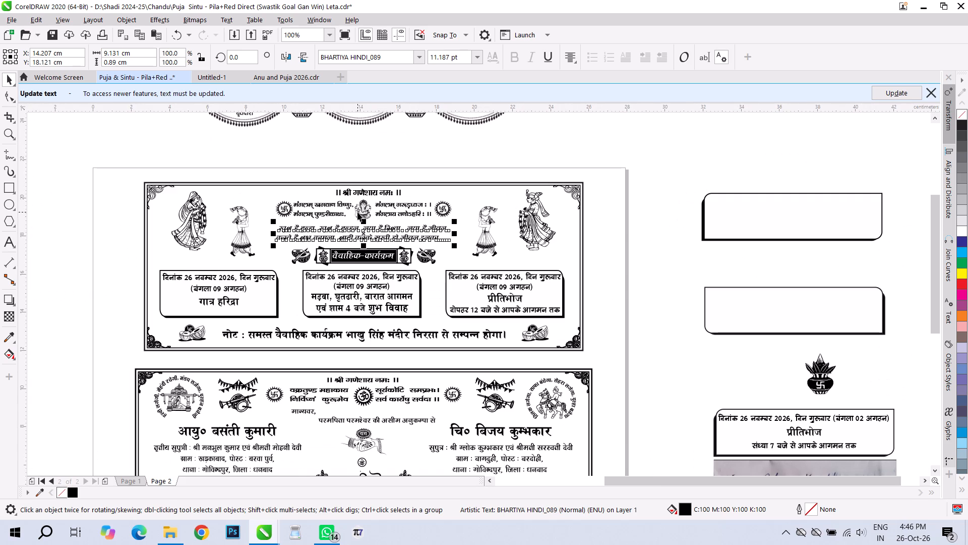
scroll(324, 198, "down", 1)
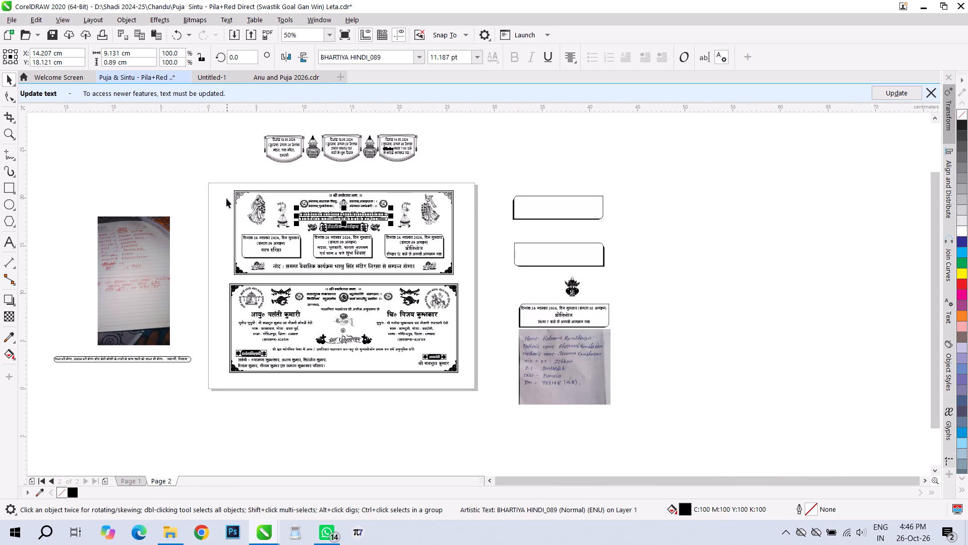
Frame both card panels in the view and capture a screenshot of them in full-screen preview.
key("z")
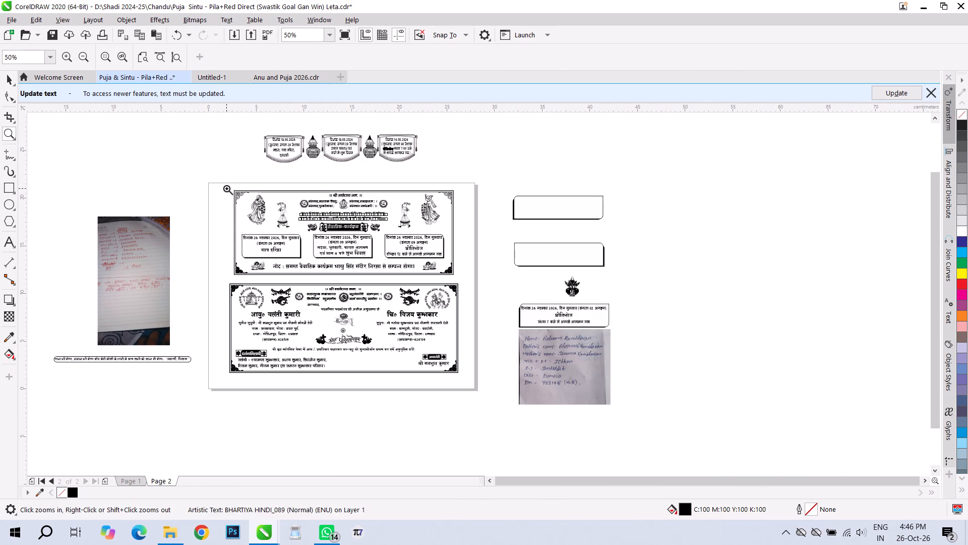
left_click_drag(226, 188, 461, 375)
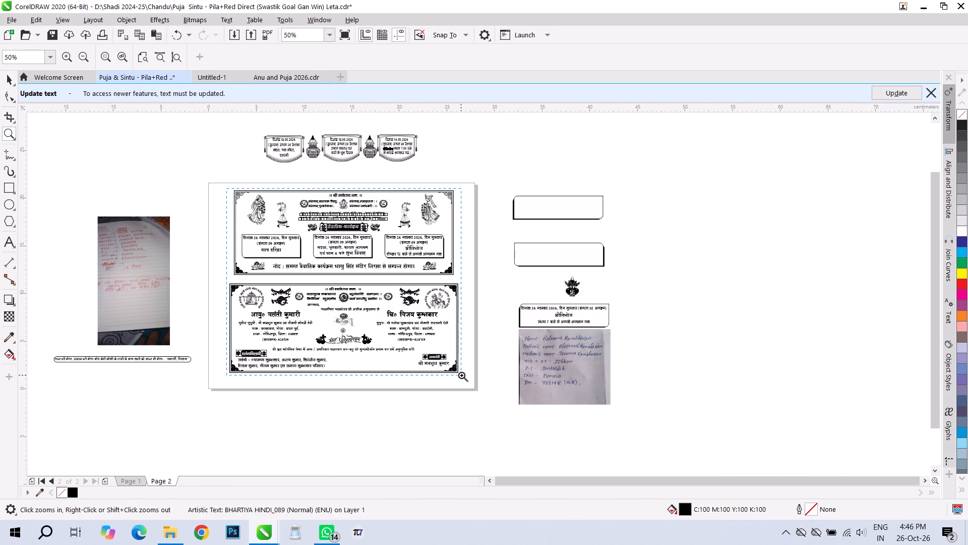
left_click_drag(461, 375, 462, 375)
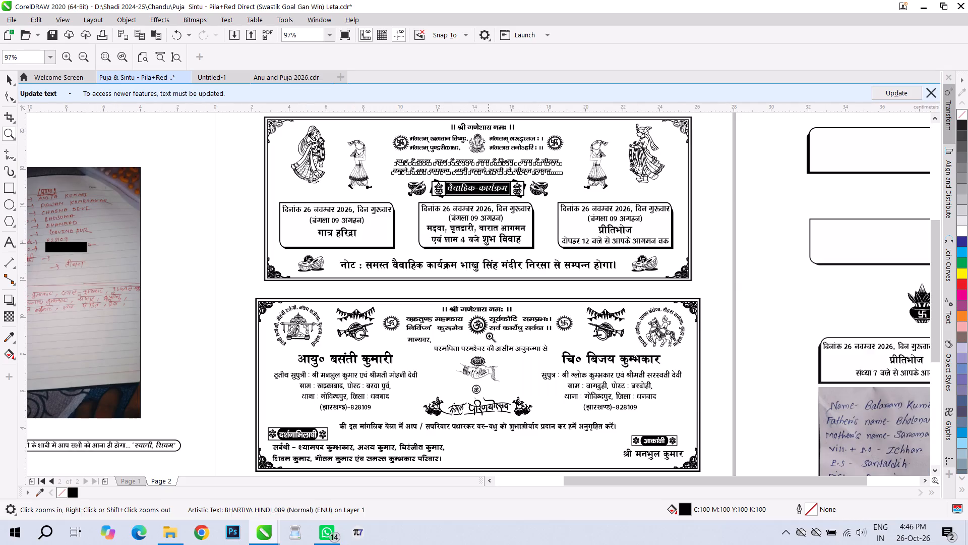
left_click(347, 36)
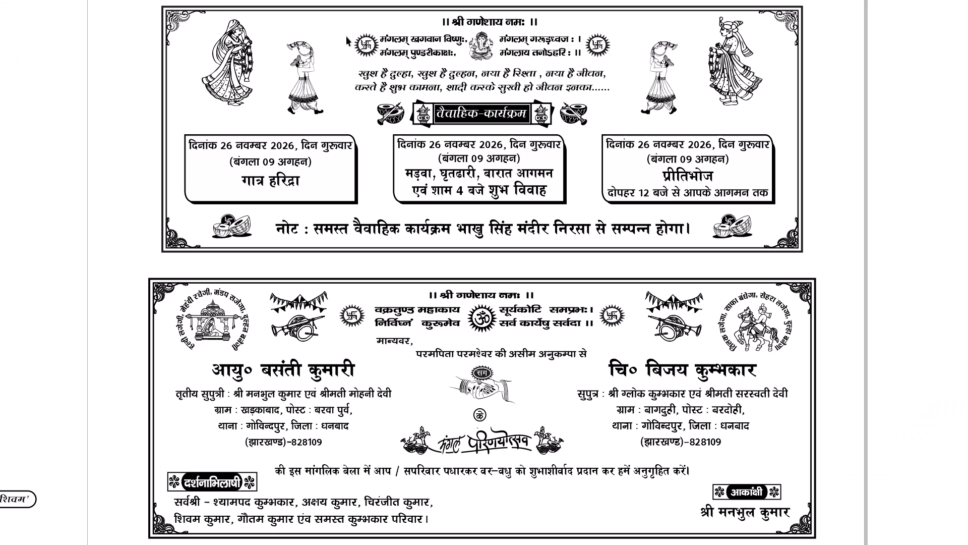
key("Print")
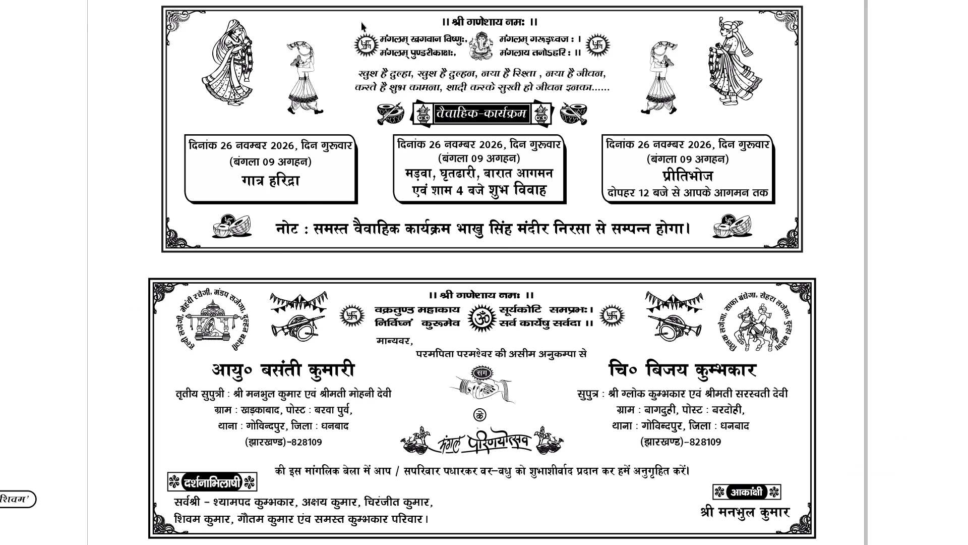
left_click(361, 22)
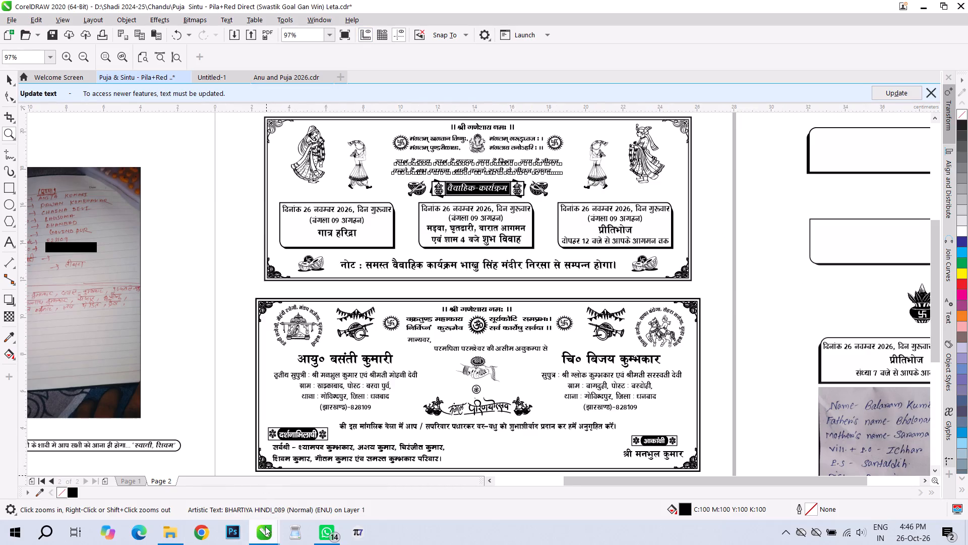
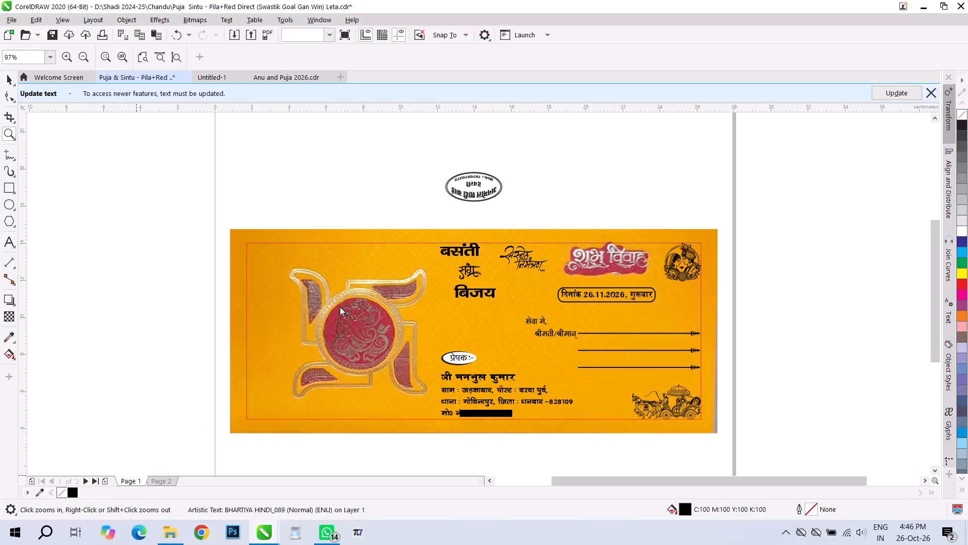
Replace the mobile number in the sender's address text on the orange card with the copied number.
key("space")
double_click(501, 414)
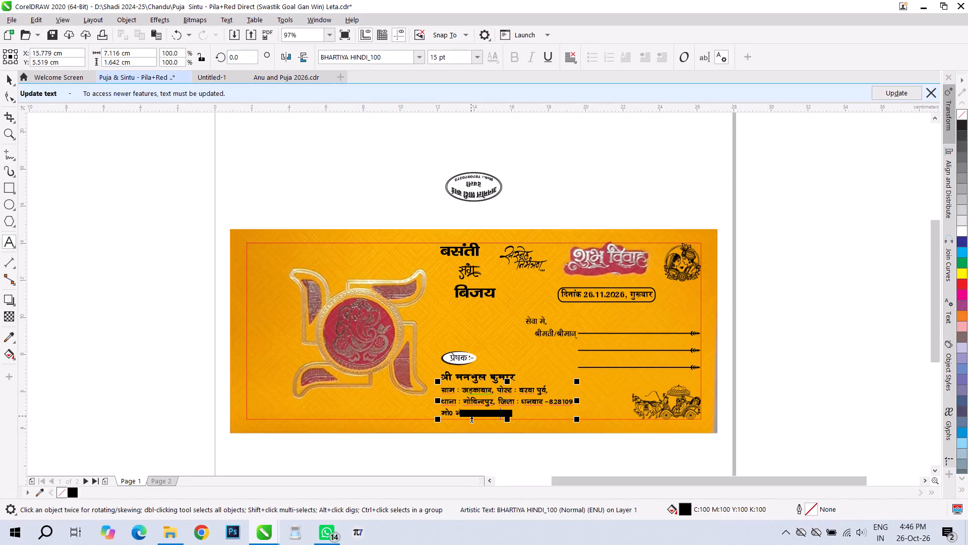
left_click_drag(473, 413, 542, 419)
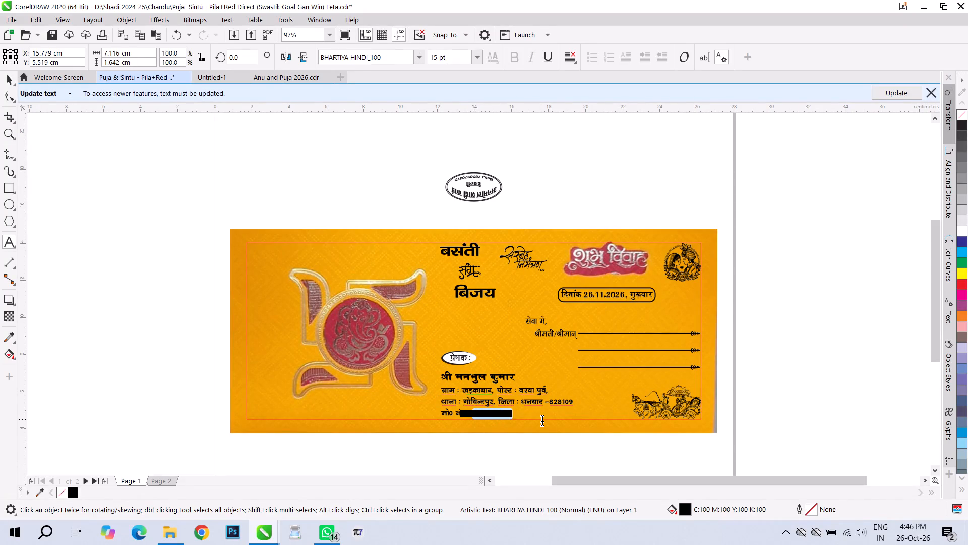
key("ctrl+v")
key("ctrl+space")
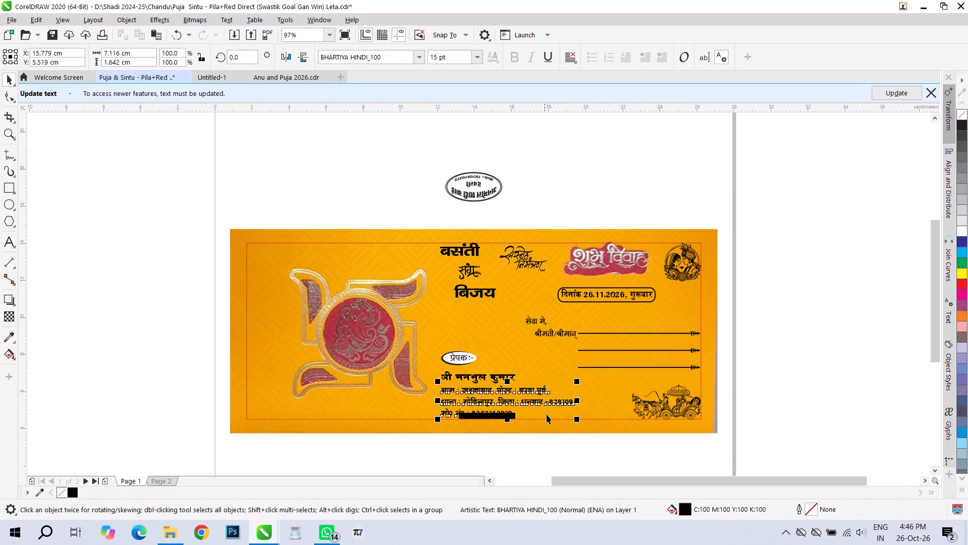
Stretch the sender's address block vertically and tighten its line spacing, making the block about 1.62 cm high.
scroll(512, 413, "up", 2)
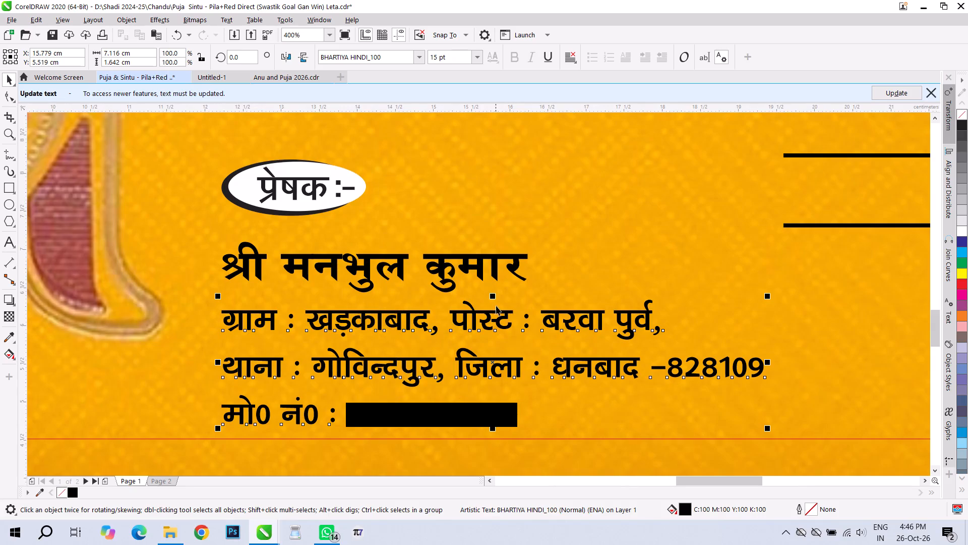
left_click_drag(495, 294, 494, 285)
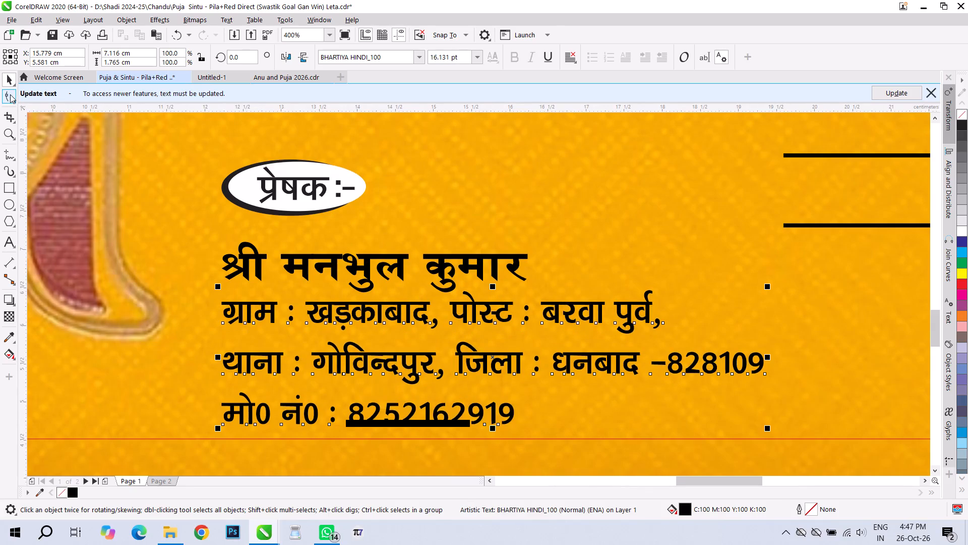
left_click(10, 94)
left_click_drag(220, 428, 221, 418)
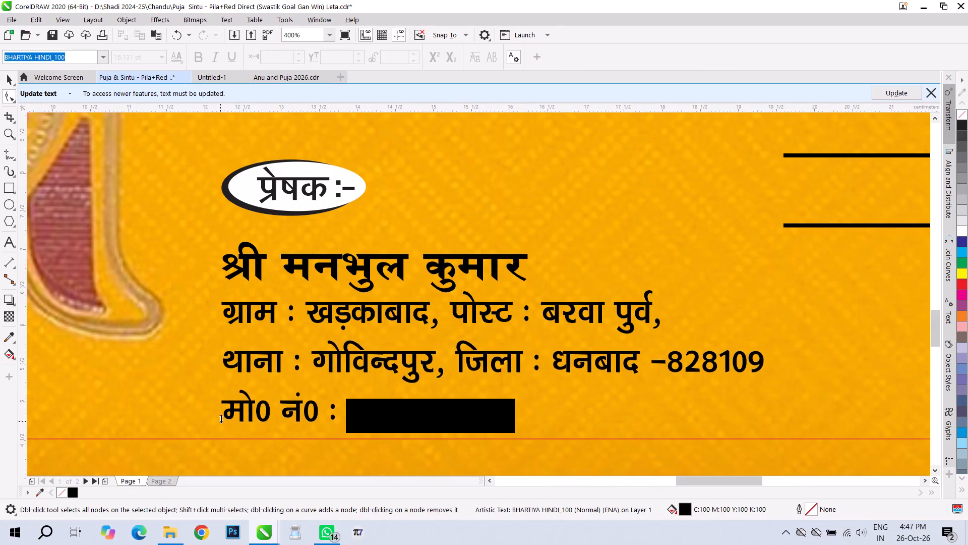
left_click_drag(221, 418, 222, 404)
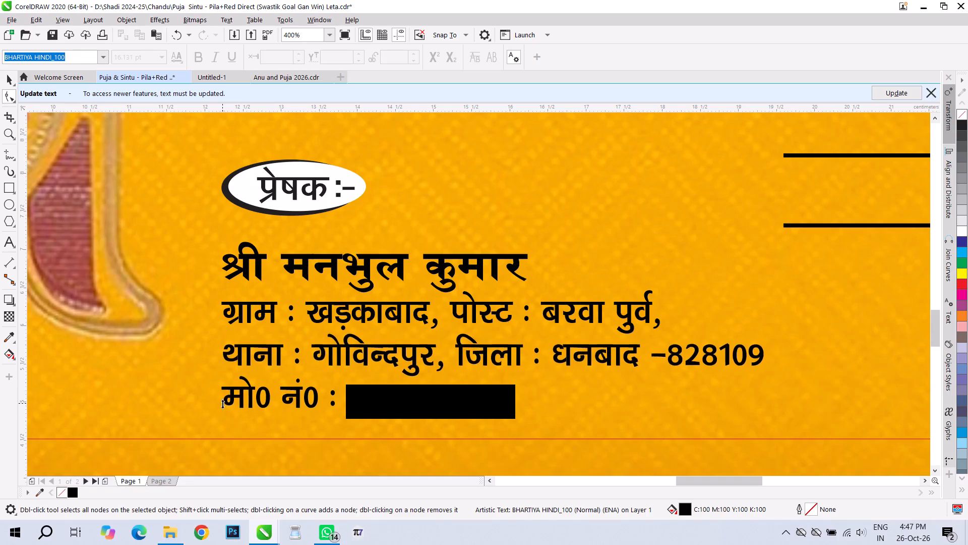
left_click_drag(222, 404, 223, 409)
key("ctrl+space")
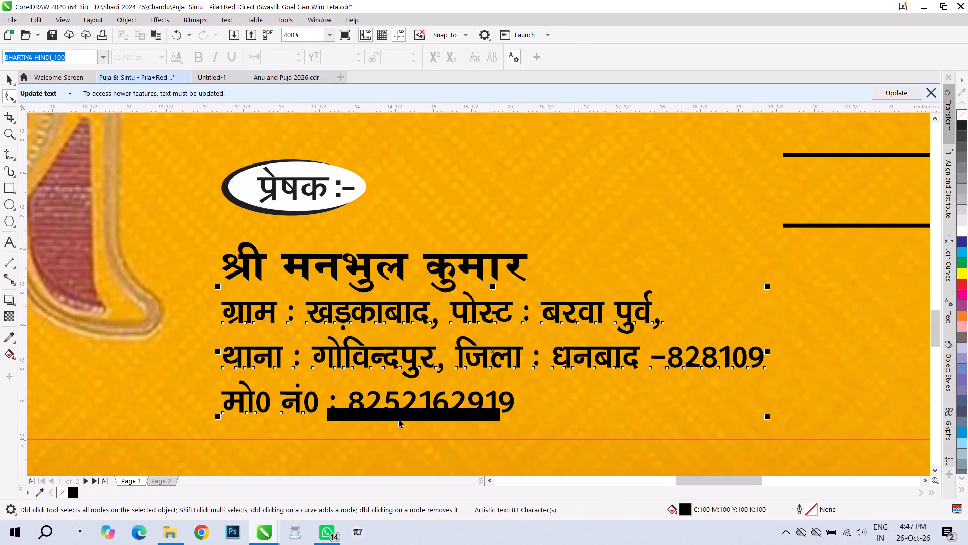
left_click(493, 418)
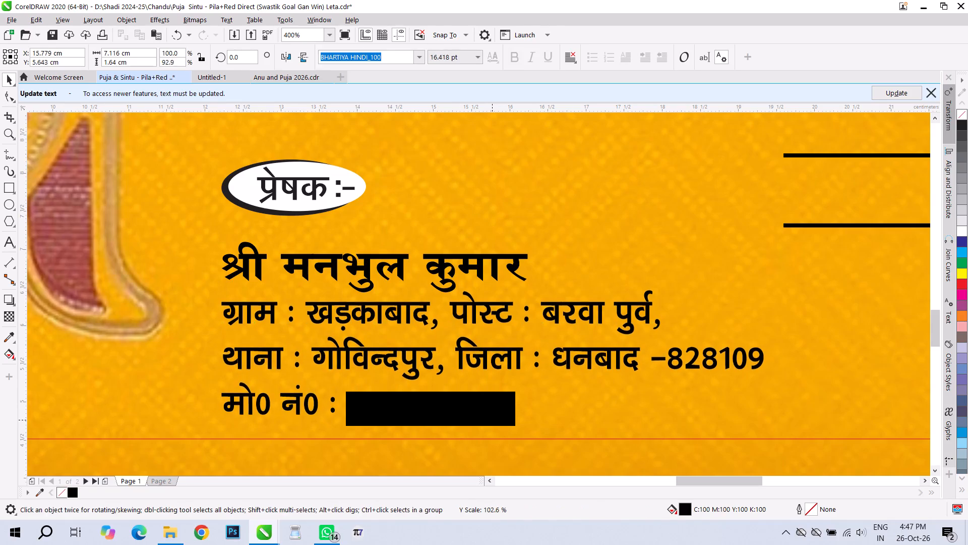
scroll(368, 355, "down", 1)
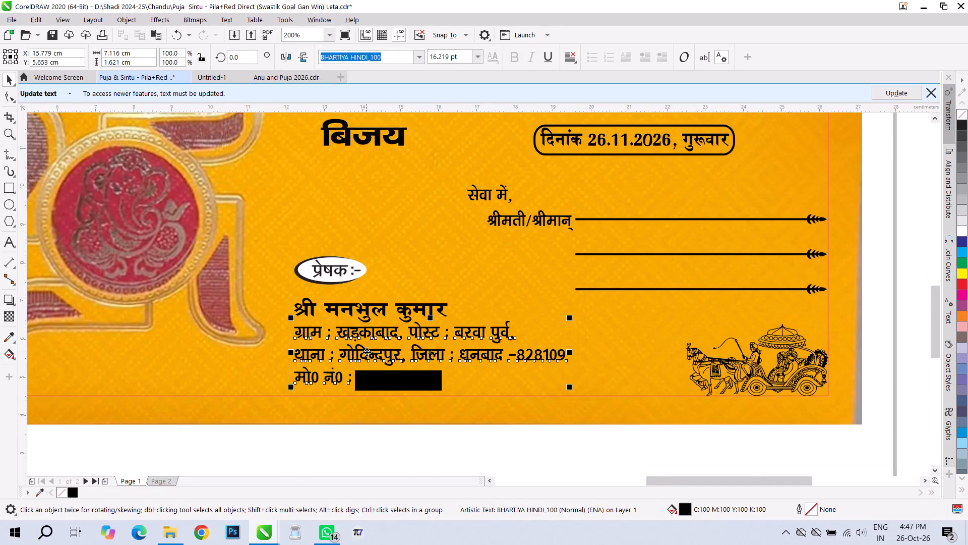
Bottom-align the sender's address block with the horse carriage illustration.
left_click(699, 361, "shift")
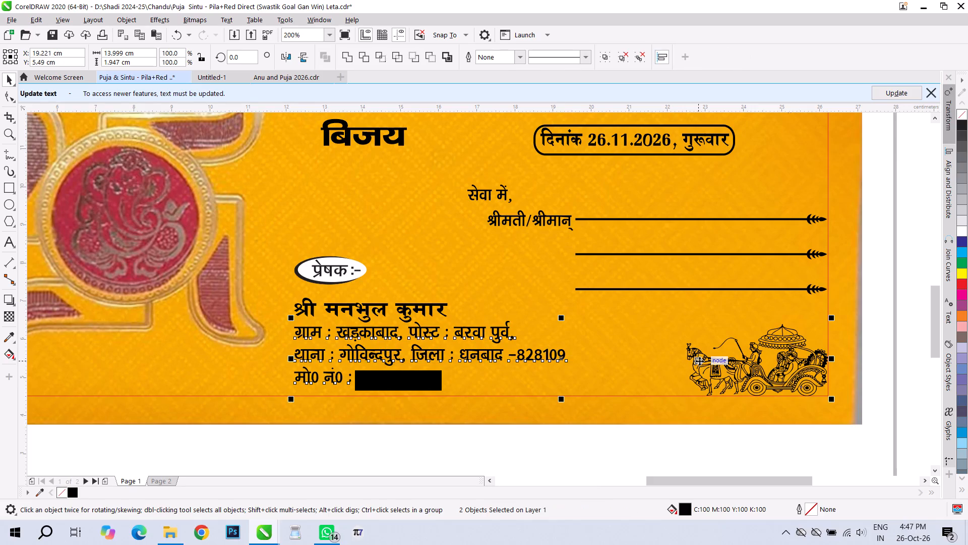
key("b")
left_click(499, 440)
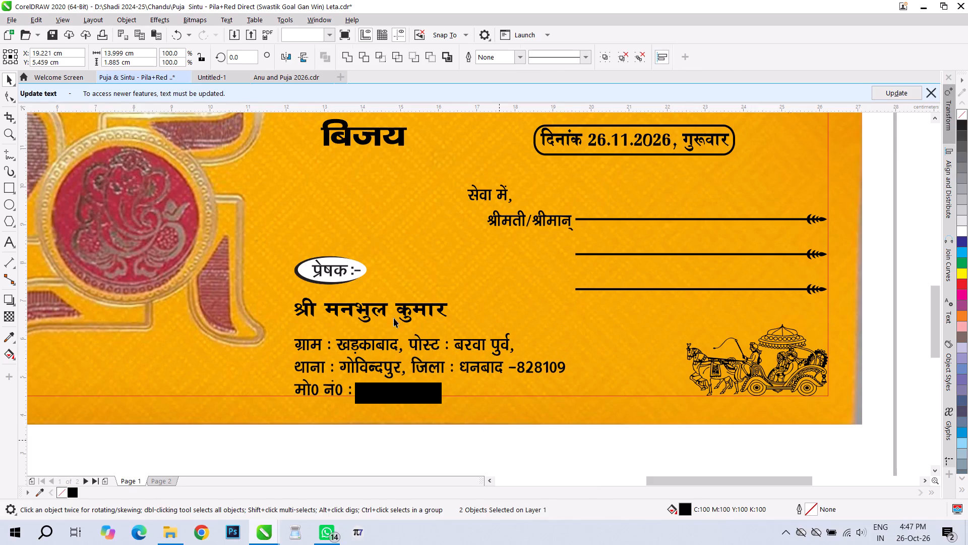
Move the sender's name down closer to the address and enlarge the address block to about 7.24 cm wide.
left_click_drag(381, 310, 381, 311)
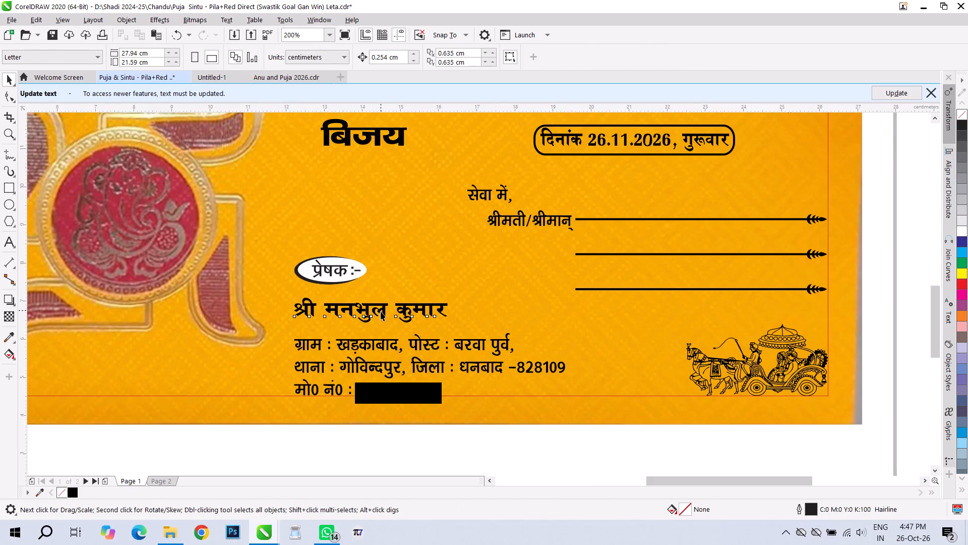
left_click_drag(381, 311, 381, 316)
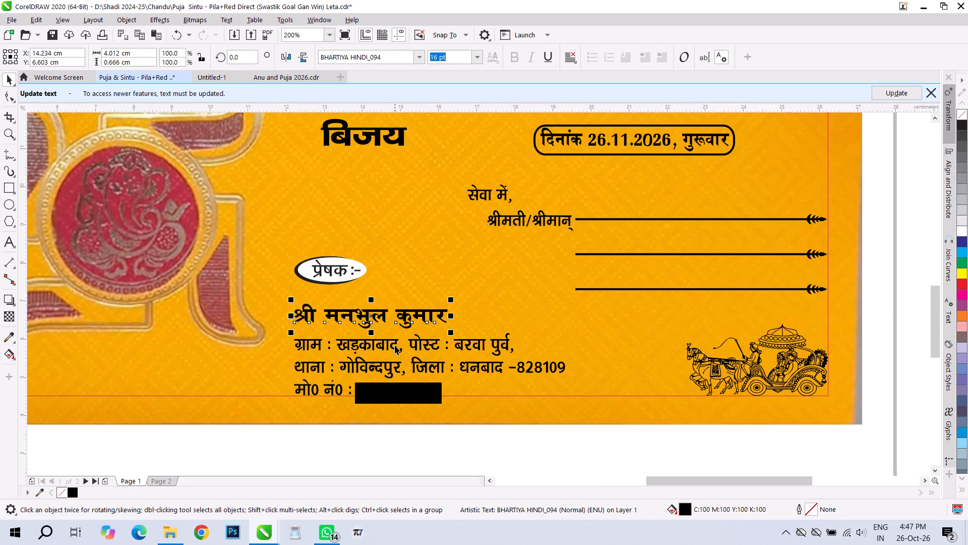
left_click(395, 345)
left_click_drag(568, 332, 573, 326)
left_click(468, 433)
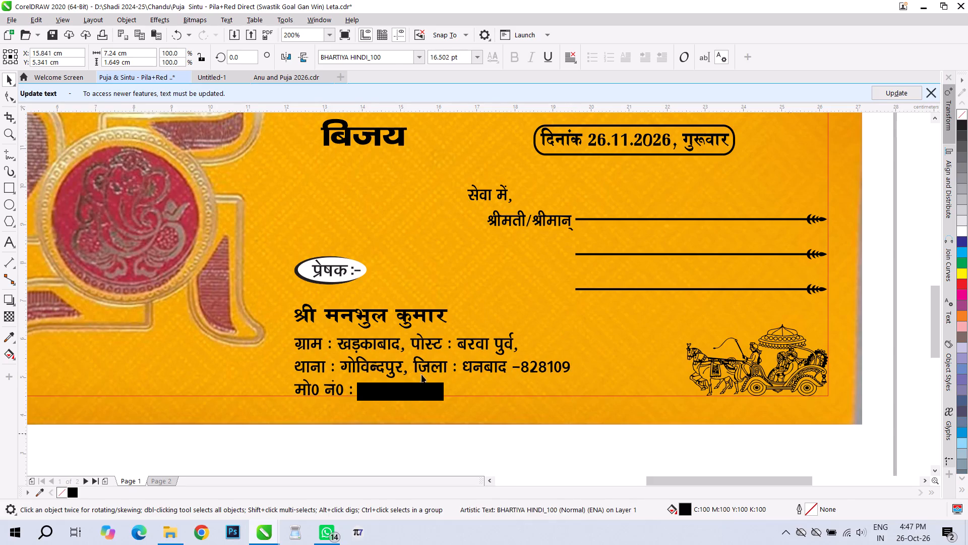
Set the प्रेषक:- label's font to BHARTIYA HINDI_042 and its fill to C100 M100 Y100 K100 black.
left_click(319, 265)
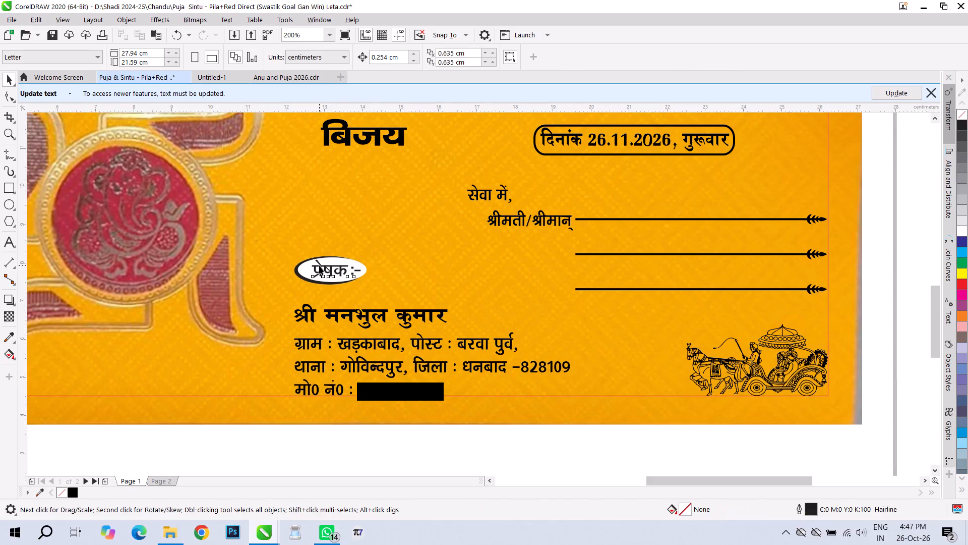
scroll(333, 264, "up", 2)
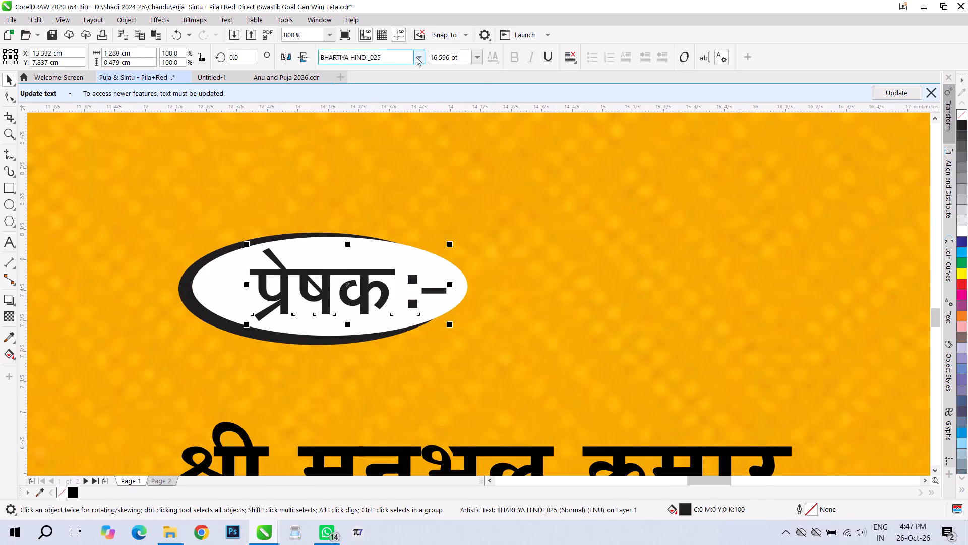
left_click(421, 55)
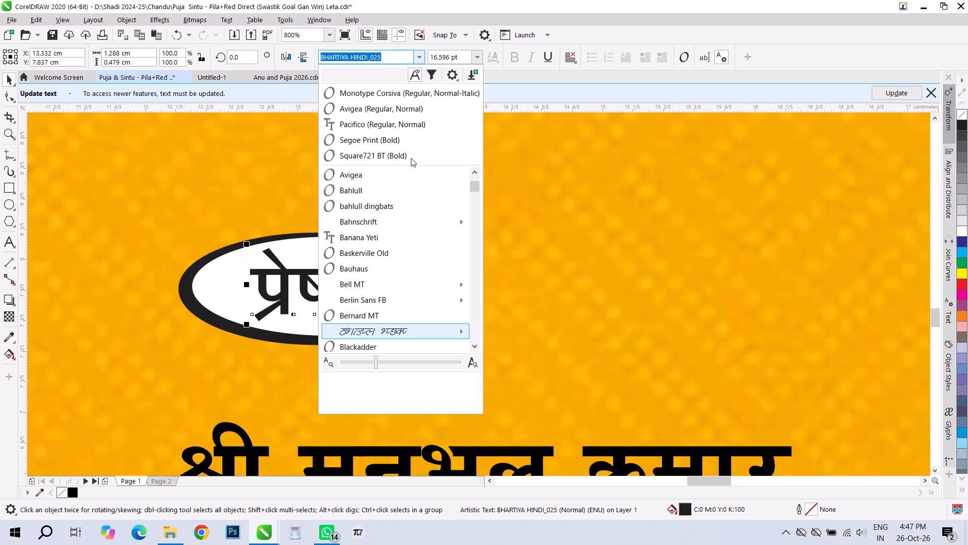
scroll(399, 256, "up", 1)
scroll(399, 256, "down", 1)
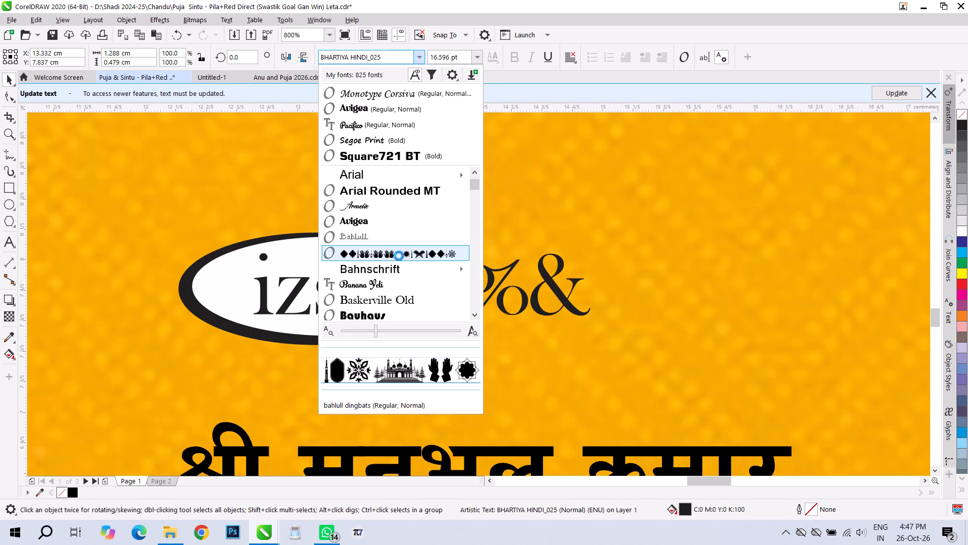
scroll(399, 256, "down", 2)
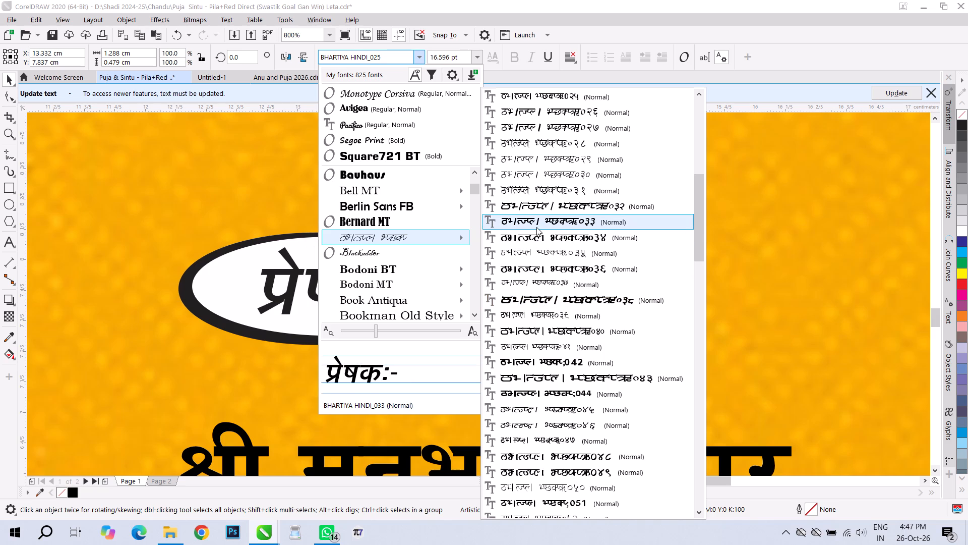
left_click(528, 360)
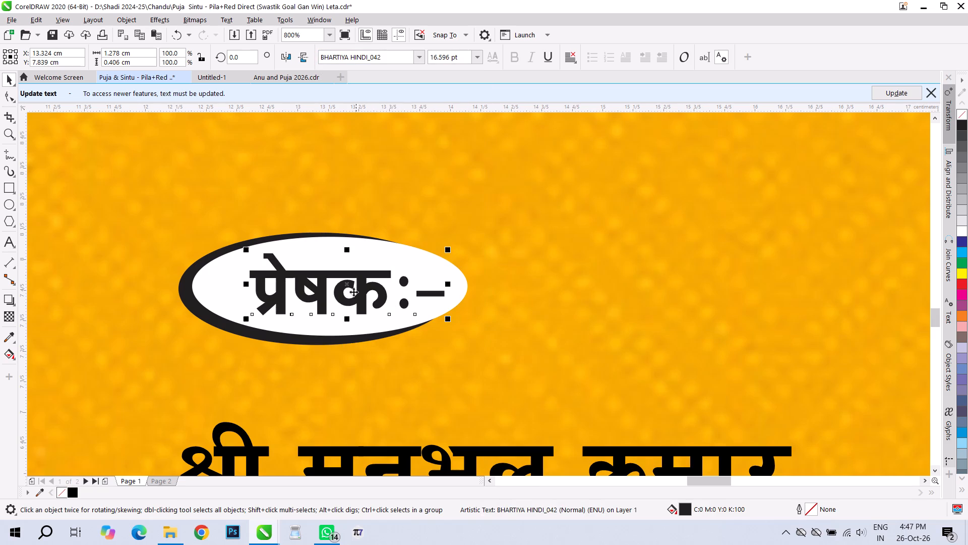
scroll(330, 290, "down", 1)
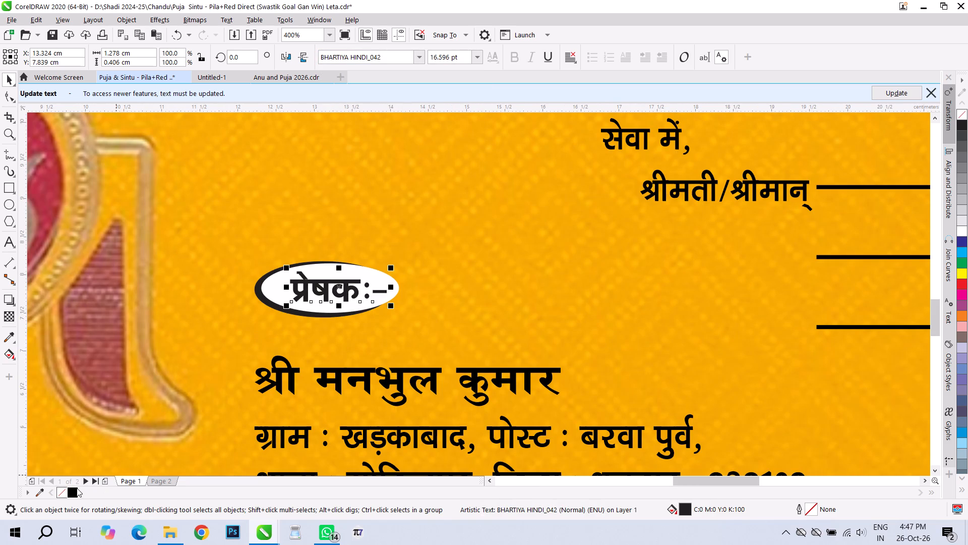
left_click(73, 493)
scroll(281, 339, "down", 1)
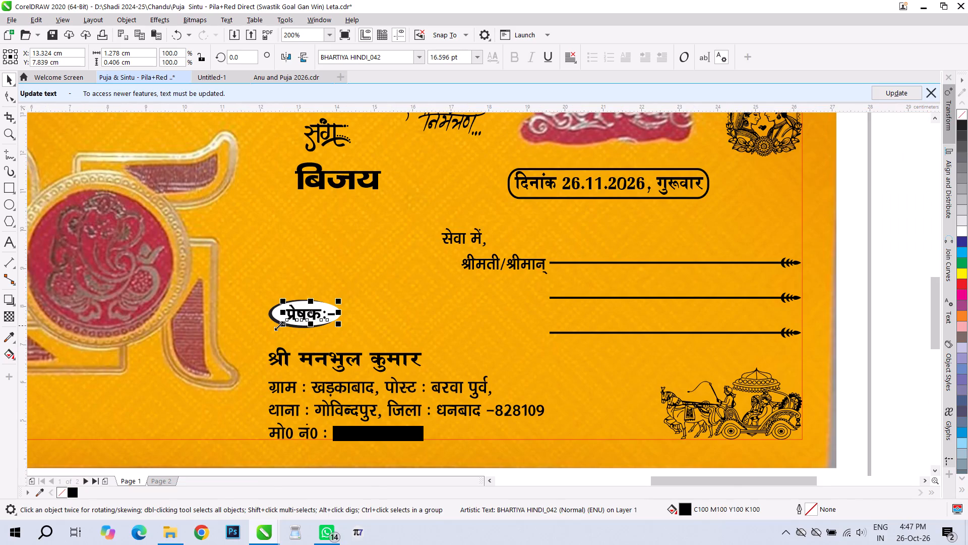
Give the dark ellipse behind the प्रेषक:- label a C100 M100 Y100 K100 black fill and outline.
key("ctrl+space")
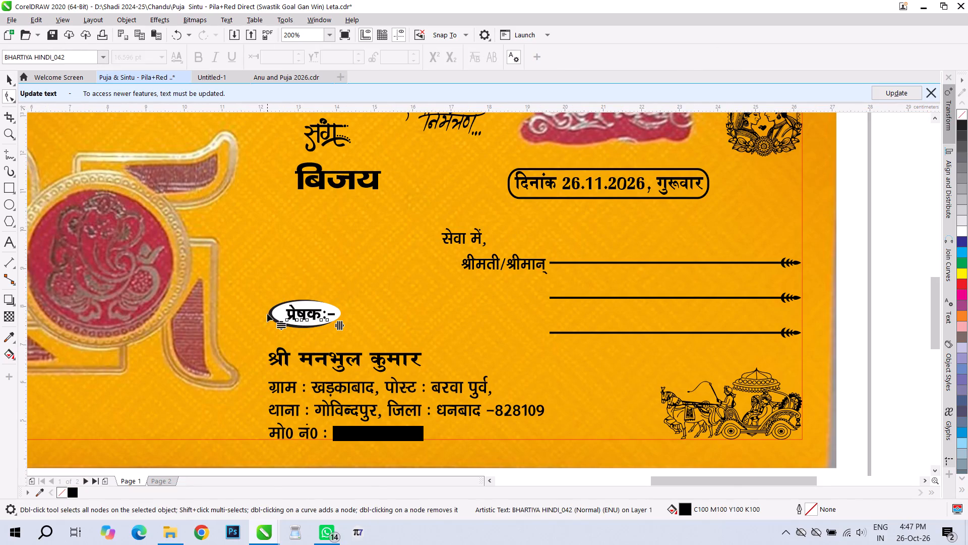
left_click(269, 315)
scroll(269, 317, "up", 3)
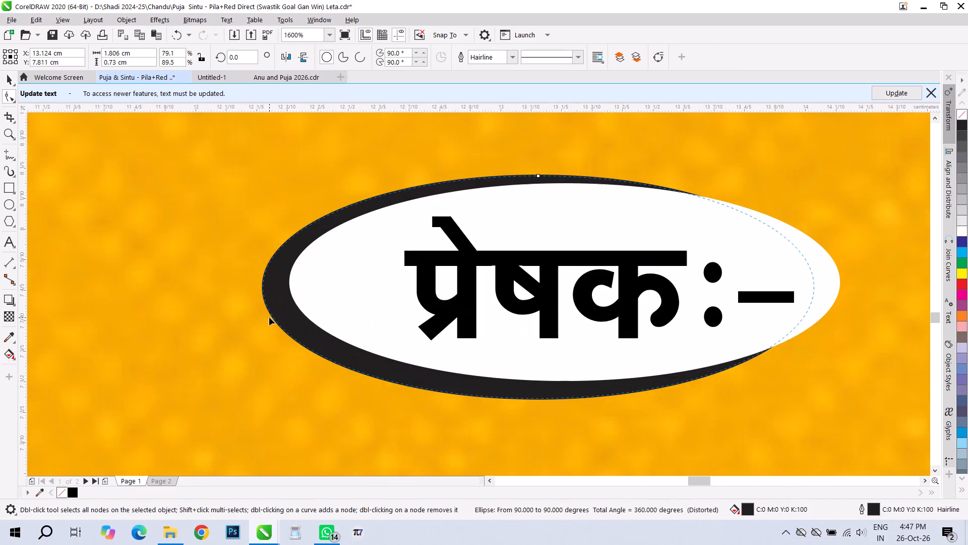
key("ctrl+space")
left_click(75, 493)
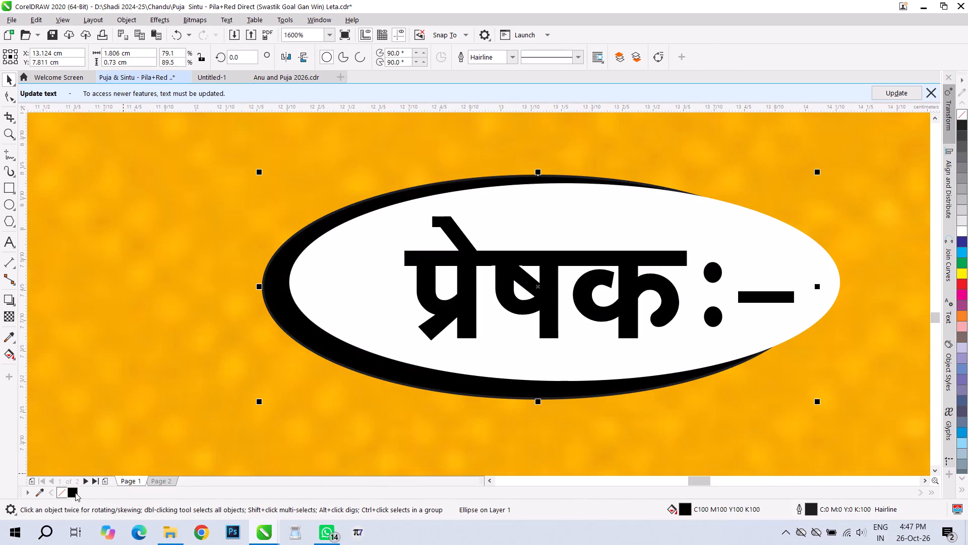
right_click(75, 493)
scroll(297, 289, "down", 4)
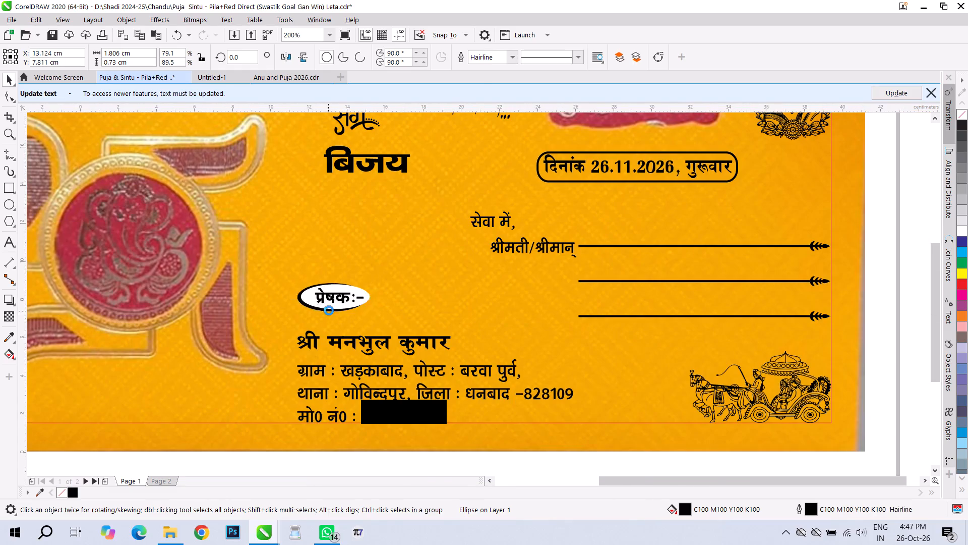
Delete the orange card background image with the swastik emblem from behind the text.
left_click(679, 207)
left_click(587, 182)
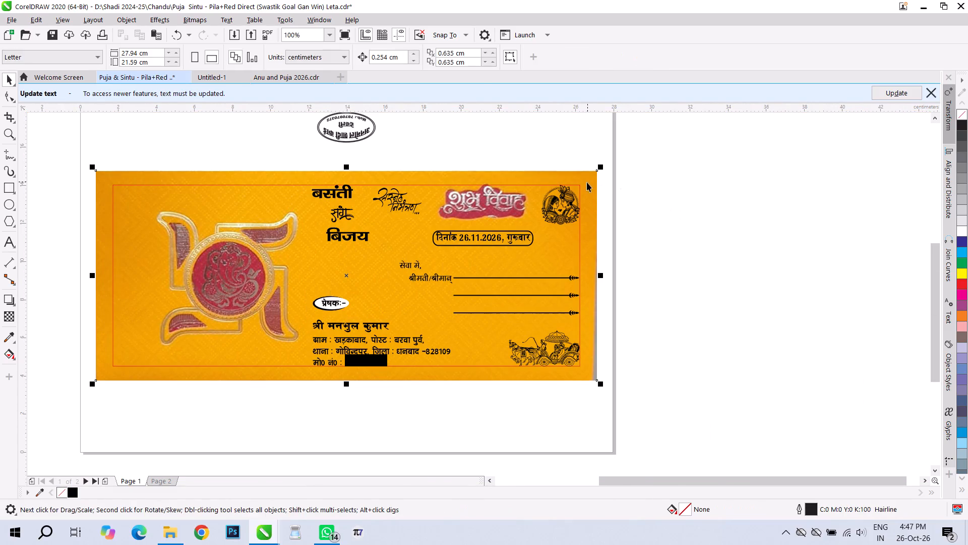
key("Delete")
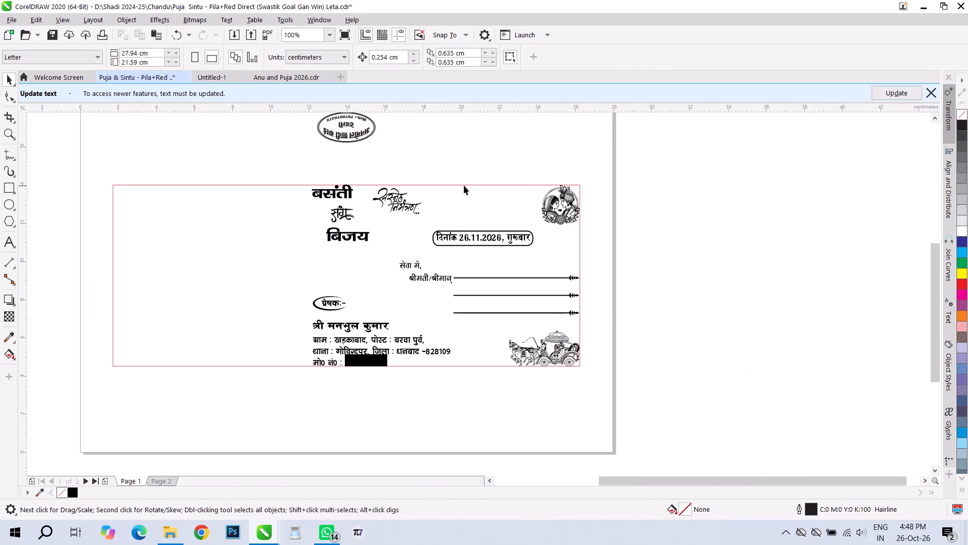
Save the drawing as a new CDR file named Basanti weds Bijay in the Chandu folder.
left_click(15, 23)
left_click(41, 146)
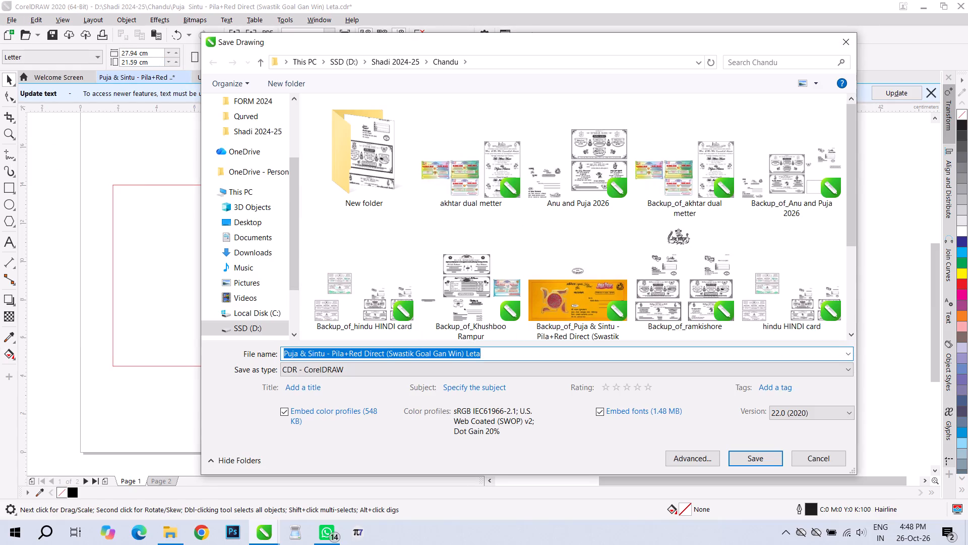
type("basa")
key("BackSpace")
key("BackSpace")
key("BackSpace")
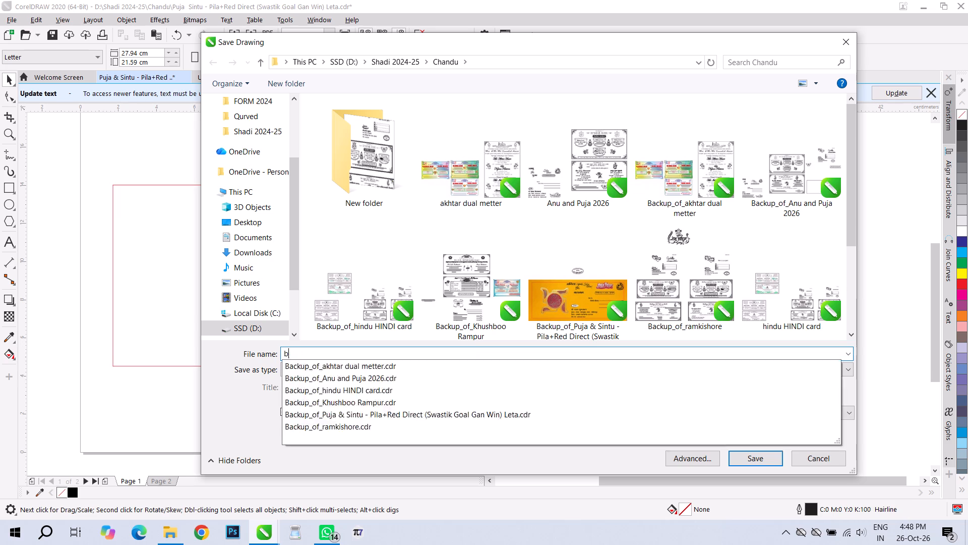
key("BackSpace")
type("Basanti")
key("space")
type("weds")
key("space")
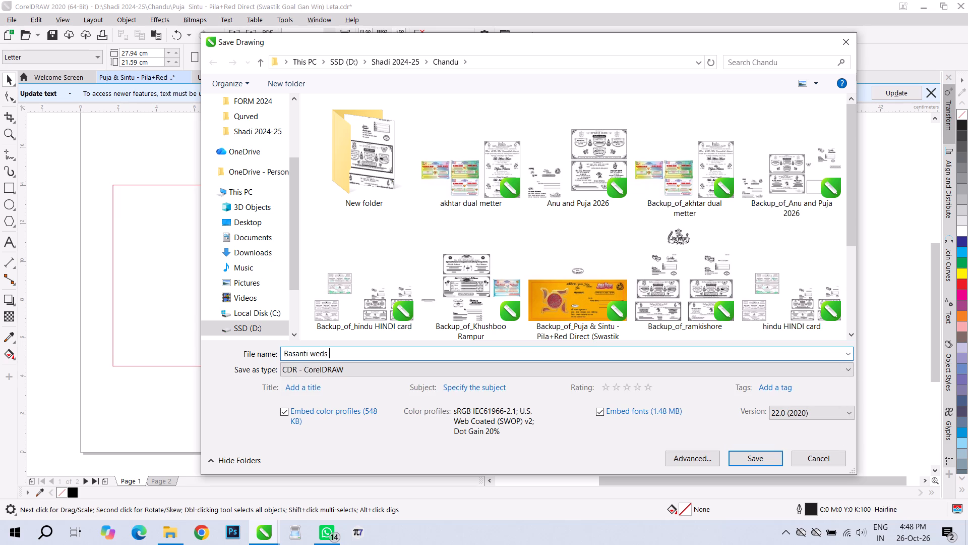
type("Bijay")
key("Return")
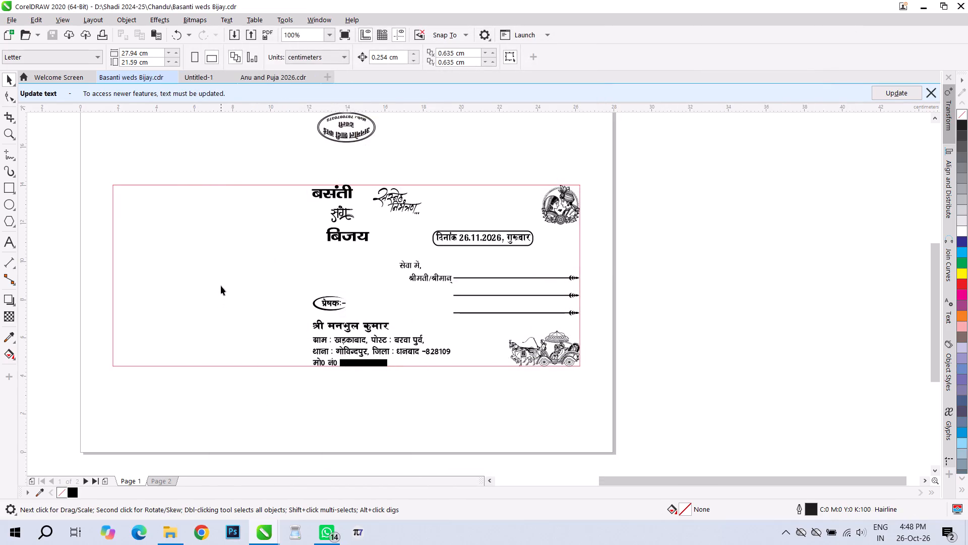
Frame the envelope layout with its red border in the view and capture a screenshot of it in full-screen preview.
left_click(345, 40)
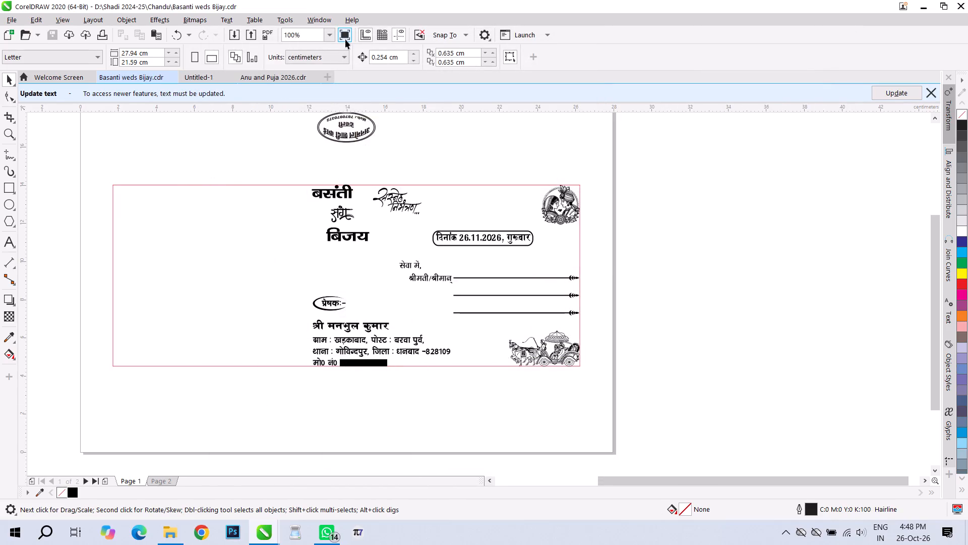
left_click(345, 39)
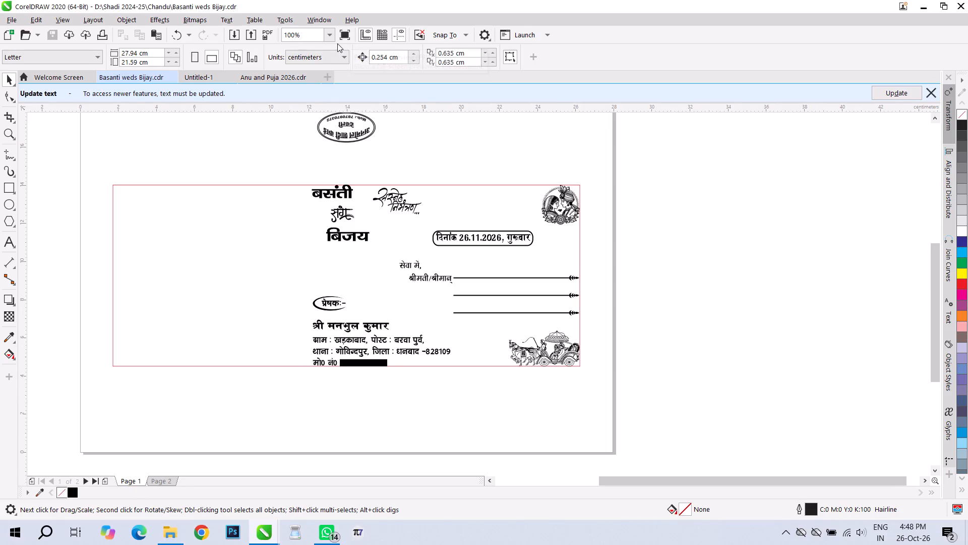
key("z")
left_click_drag(584, 374, 212, 183)
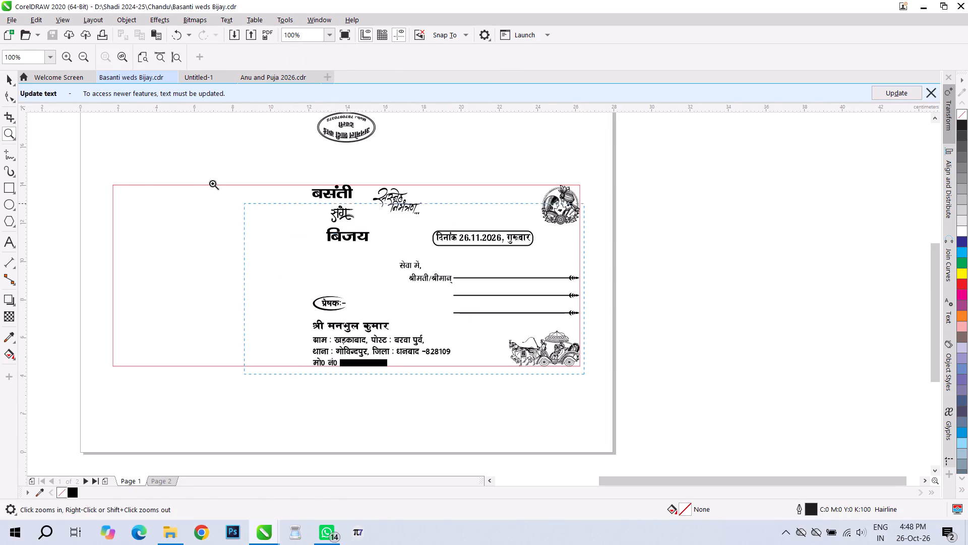
left_click_drag(212, 183, 97, 139)
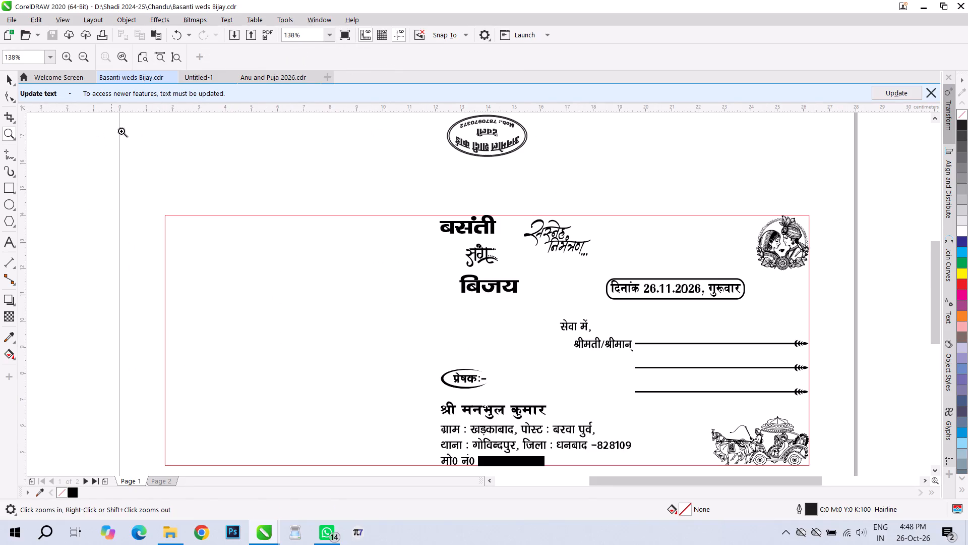
left_click(342, 36)
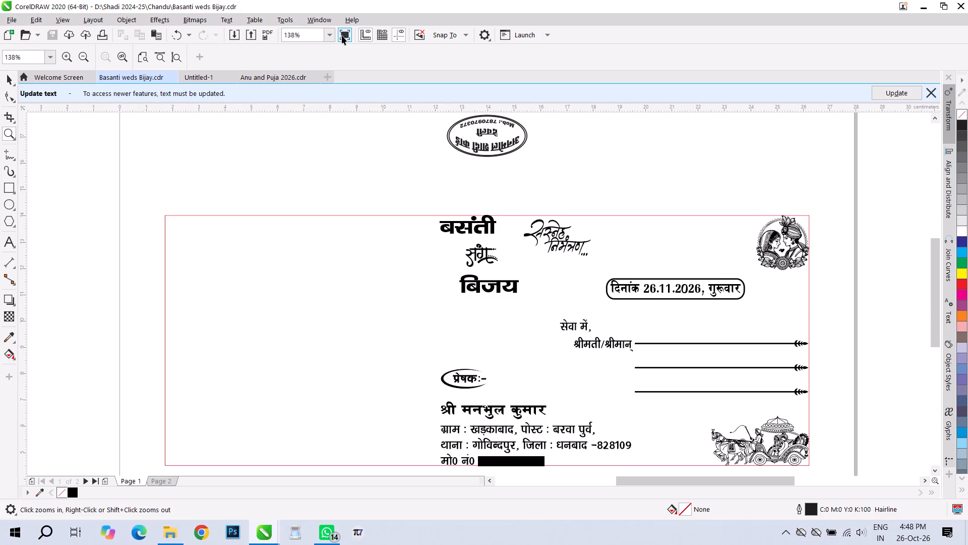
key("Print")
left_click(259, 277)
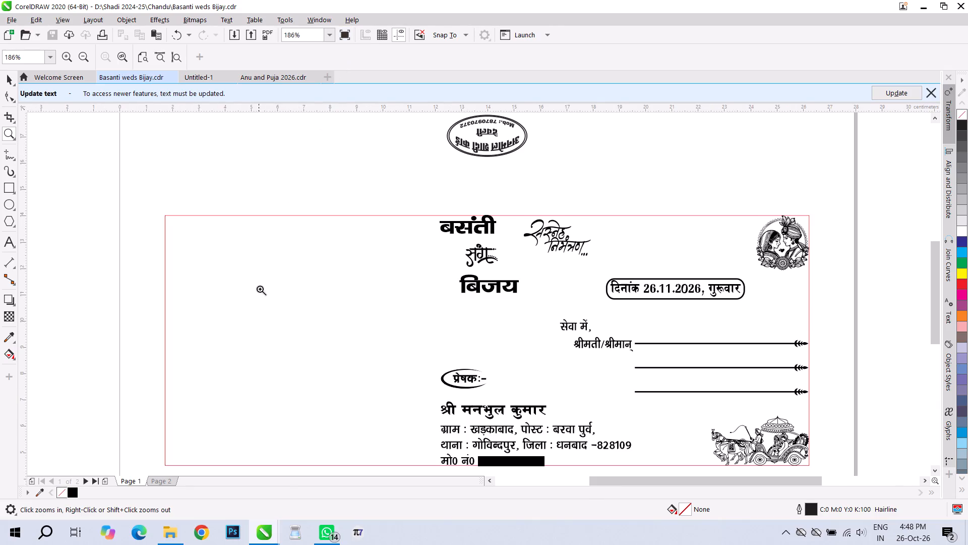
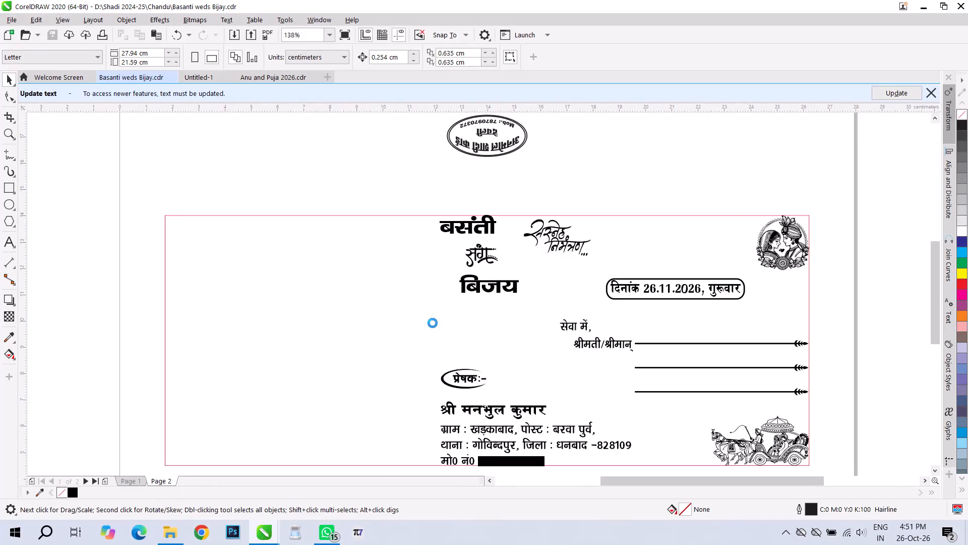
Delete the words बारात आगमन from the third line of the middle programme box on the card.
scroll(529, 194, "up", 1)
double_click(529, 194)
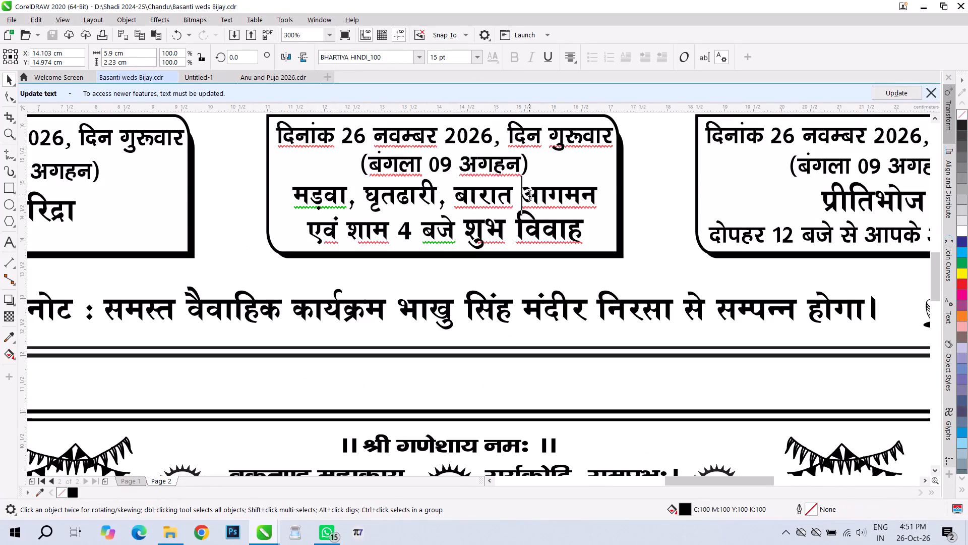
left_click_drag(458, 195, 595, 205)
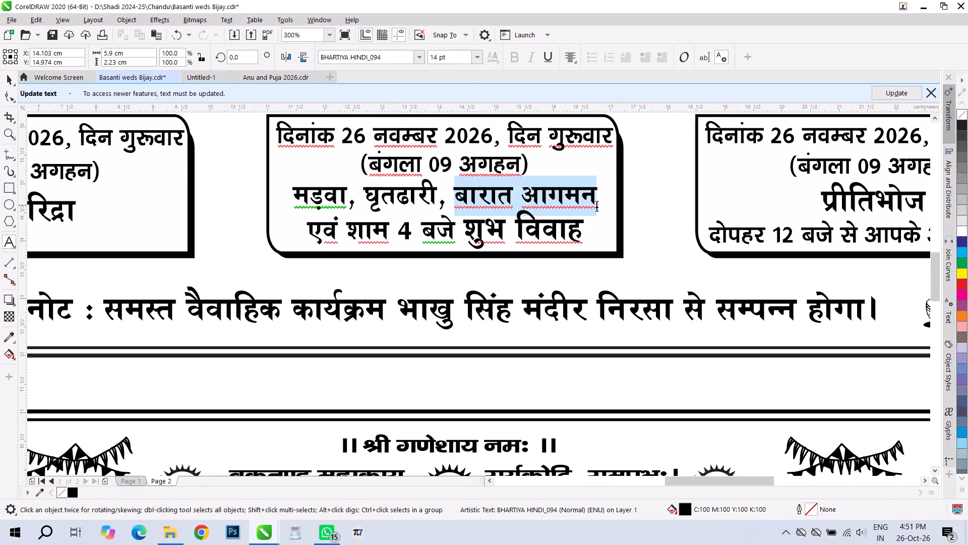
key("BackSpace")
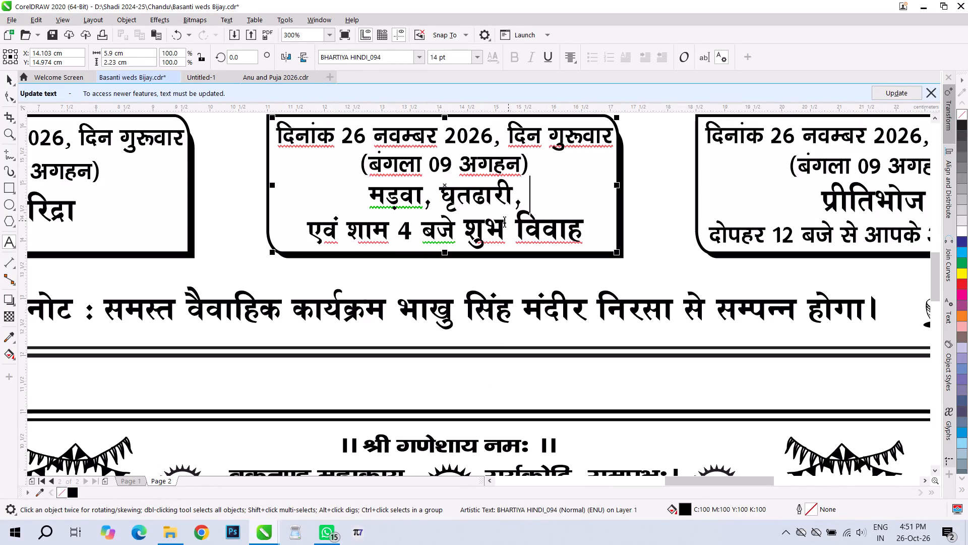
key("ctrl+space")
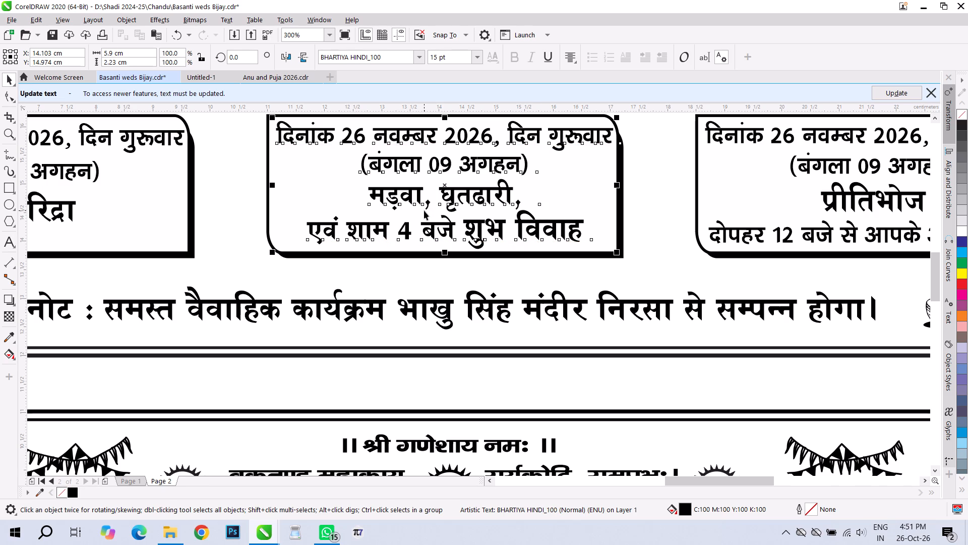
left_click(645, 175)
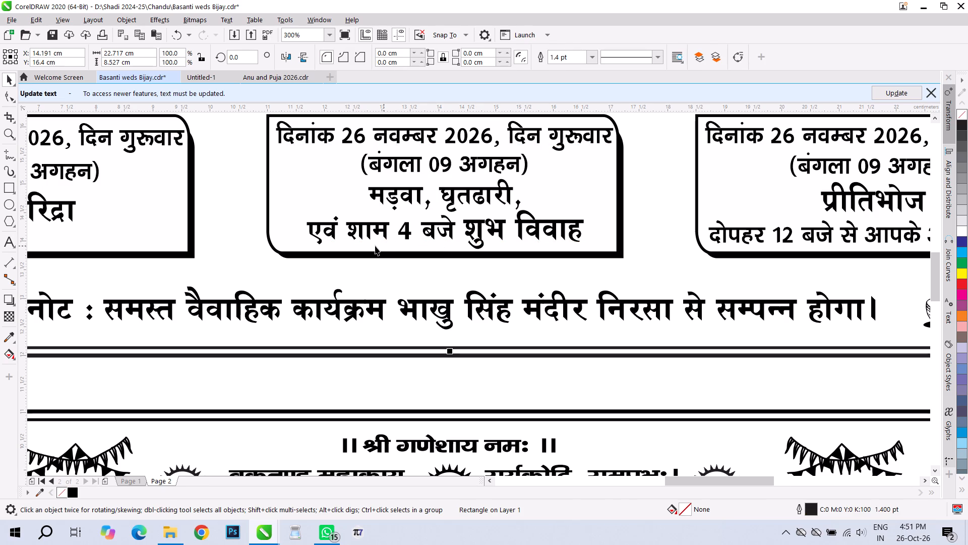
In the नोट line below the programme boxes, correct the temple name's first word from भाखु to माखु.
scroll(403, 193, "down", 1)
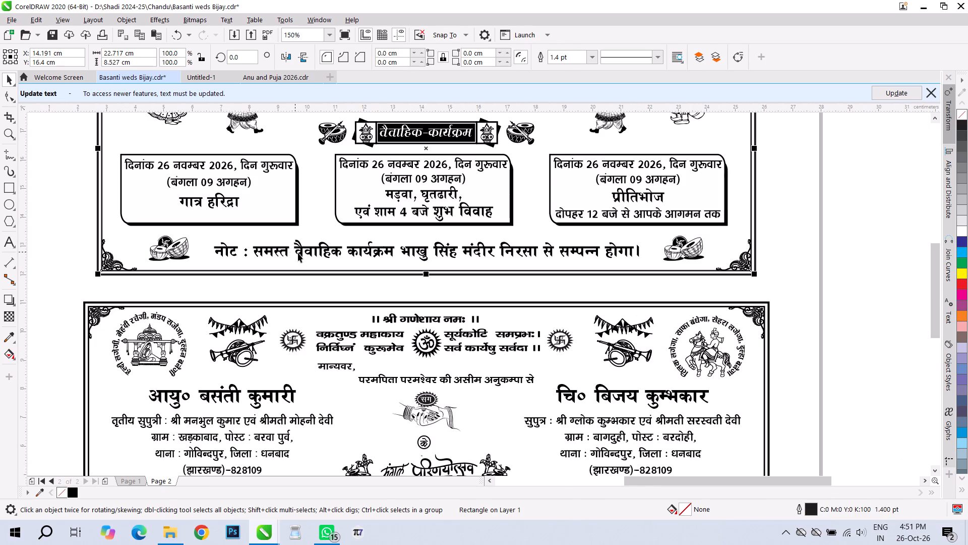
double_click(403, 249)
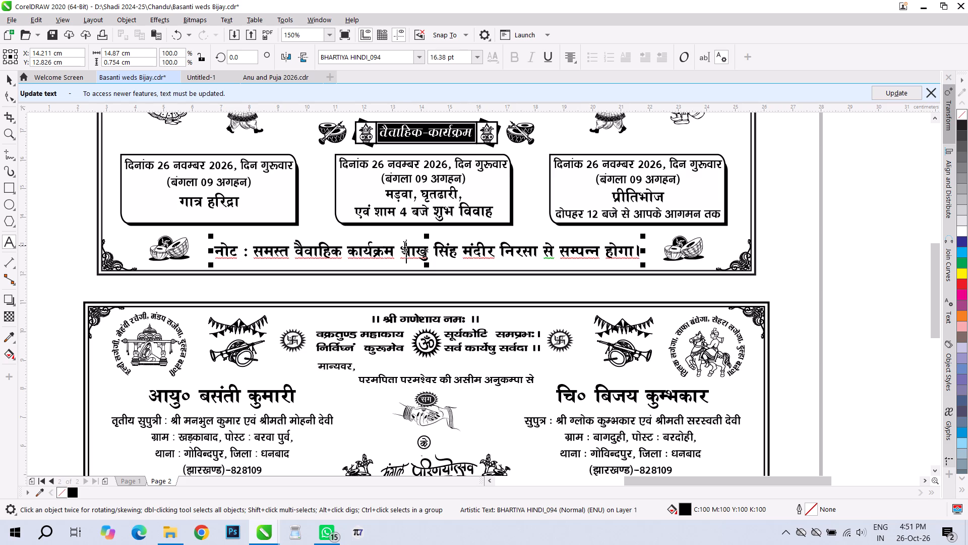
left_click_drag(403, 245, 415, 248)
left_click(400, 248)
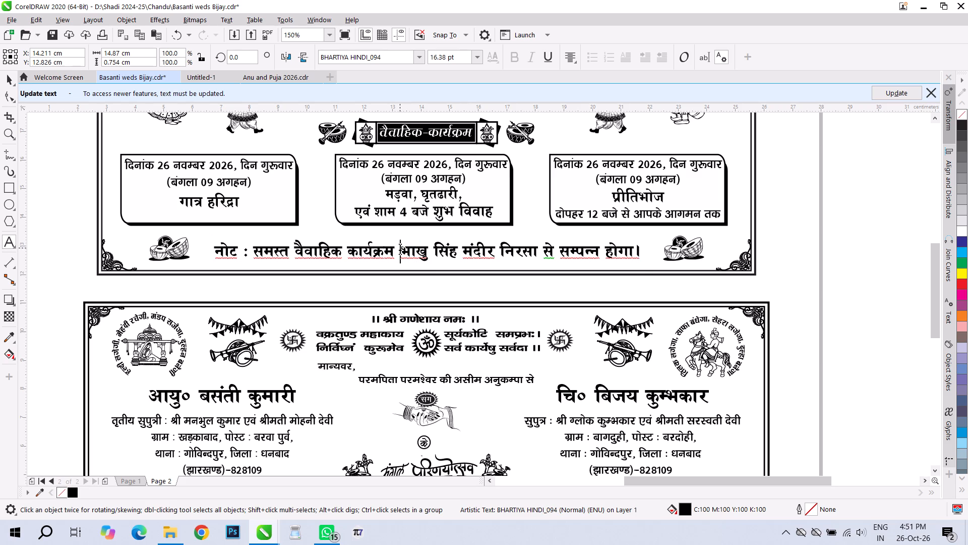
left_click_drag(400, 248, 409, 249)
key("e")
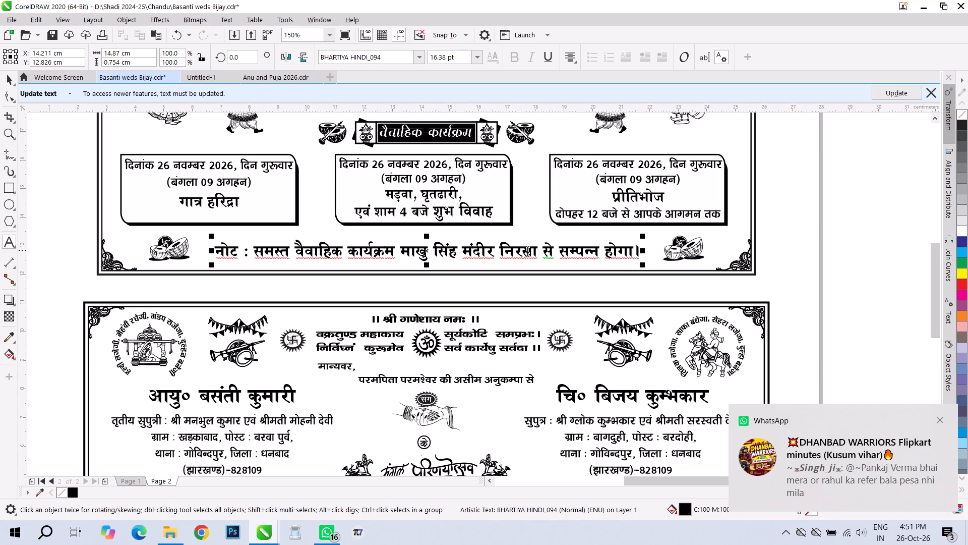
Replace से after निरसा in the नोट line with में शाम 4 बजे, keeping सम्पन्न होगा after it.
left_click(544, 252)
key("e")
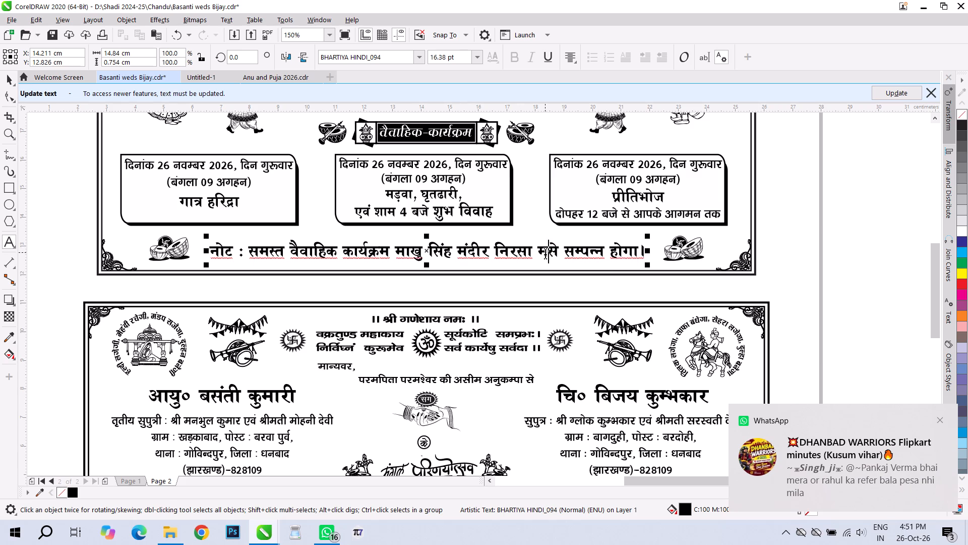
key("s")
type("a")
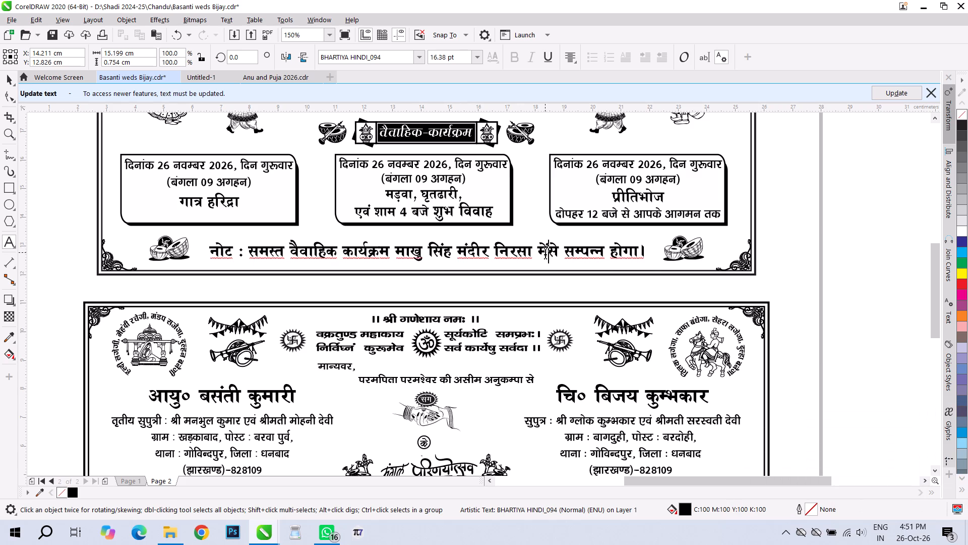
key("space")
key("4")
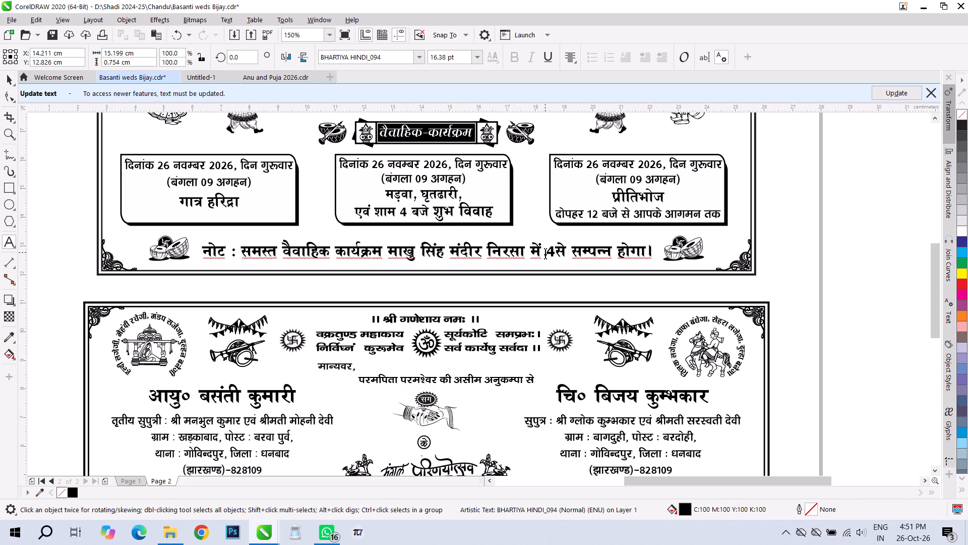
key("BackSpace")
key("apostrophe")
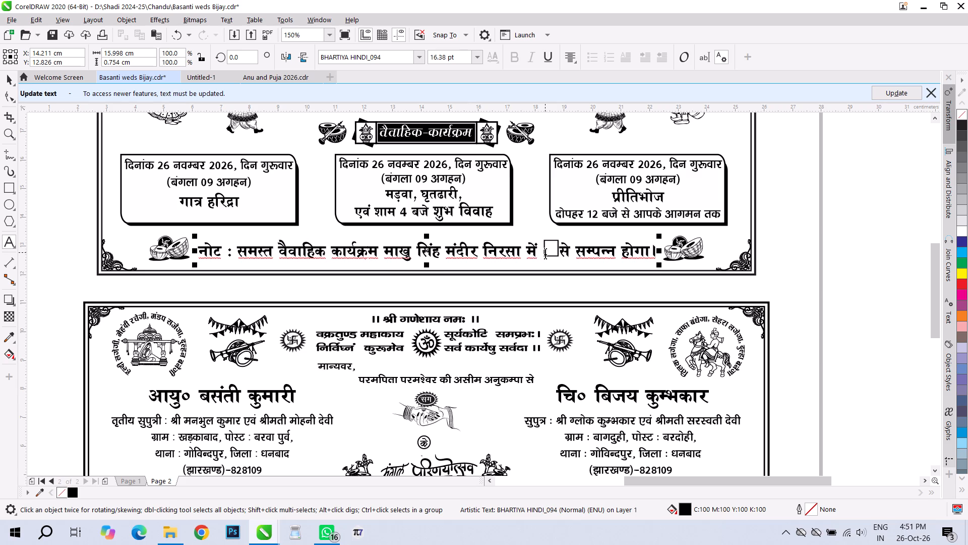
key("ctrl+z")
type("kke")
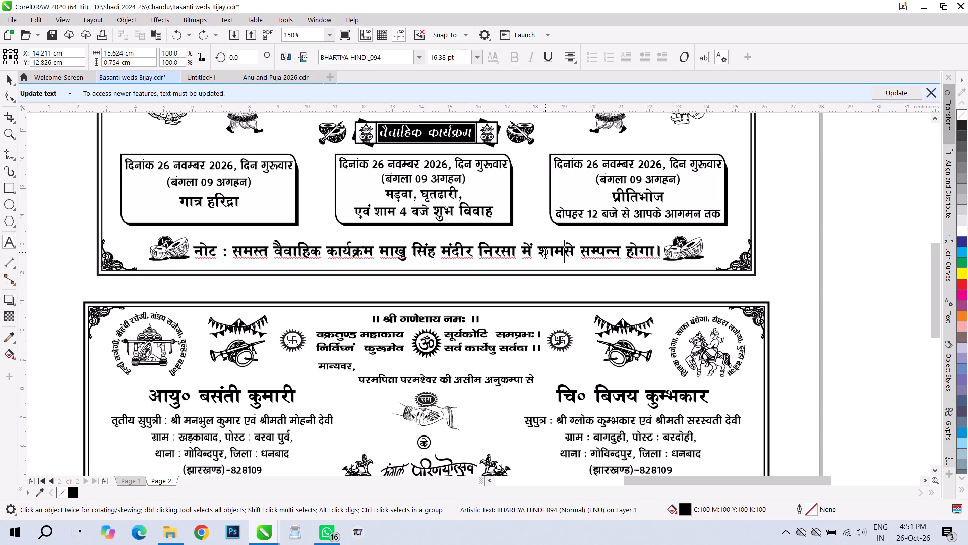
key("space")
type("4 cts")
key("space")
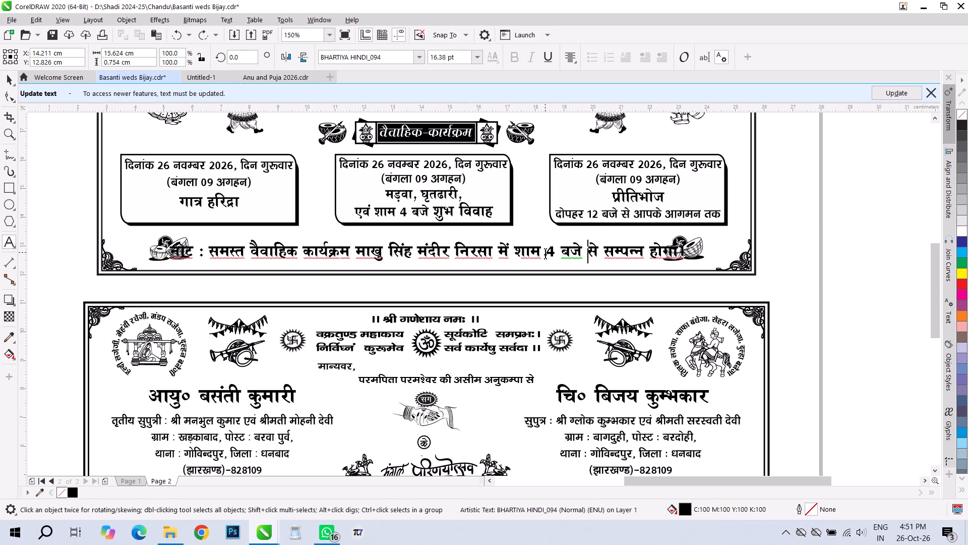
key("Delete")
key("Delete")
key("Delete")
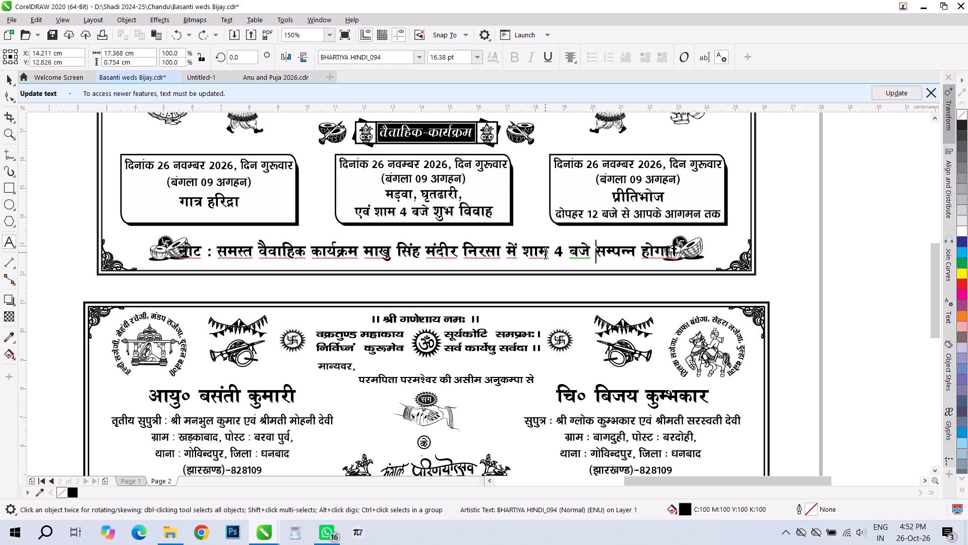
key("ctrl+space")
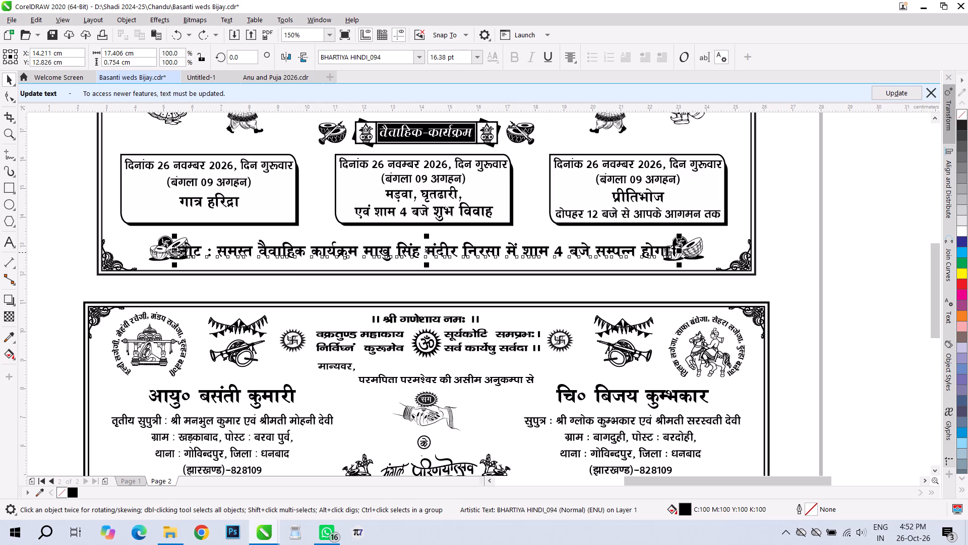
Move the ornaments at both ends of the नोट line outward so they clear the lengthened text.
left_click(157, 253)
left_click_drag(157, 253, 135, 253)
left_click_drag(691, 251, 705, 252)
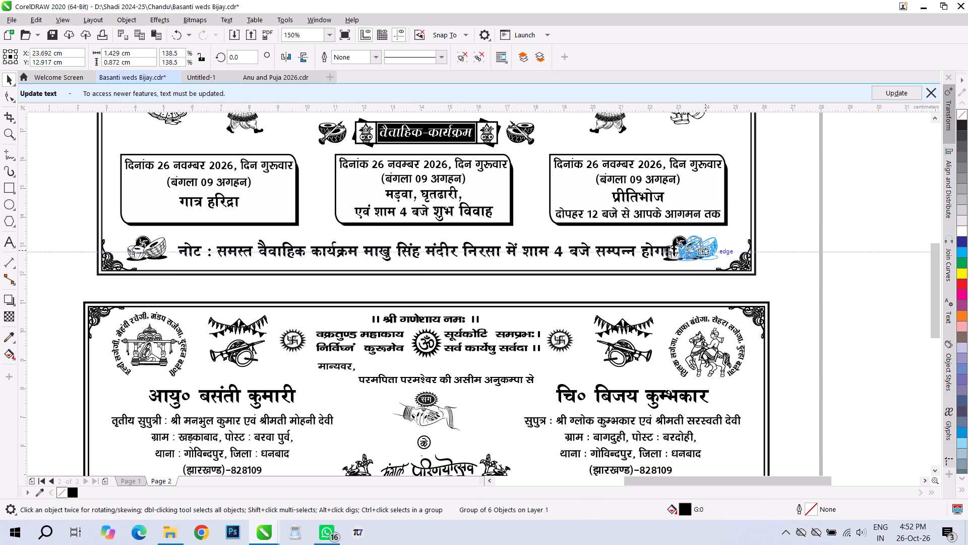
left_click_drag(705, 252, 710, 252)
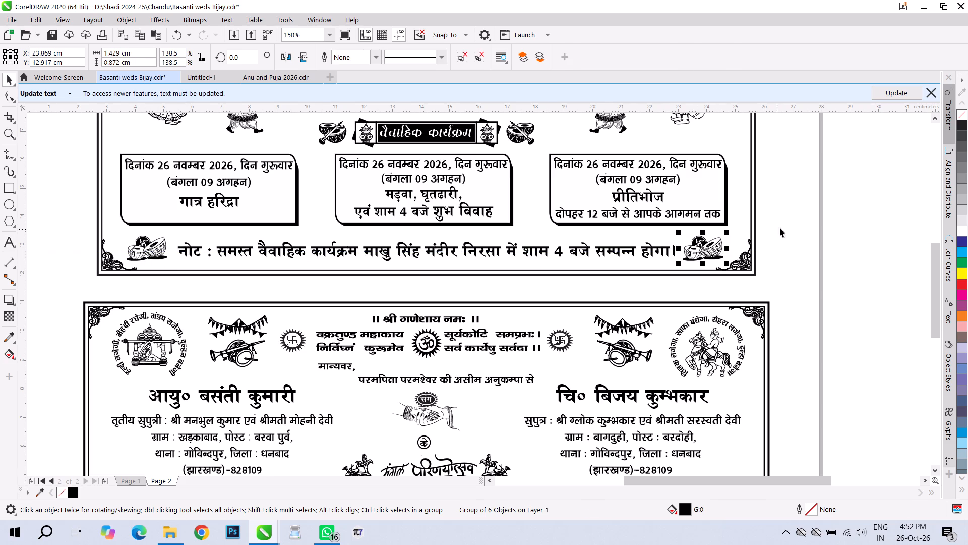
left_click(785, 224)
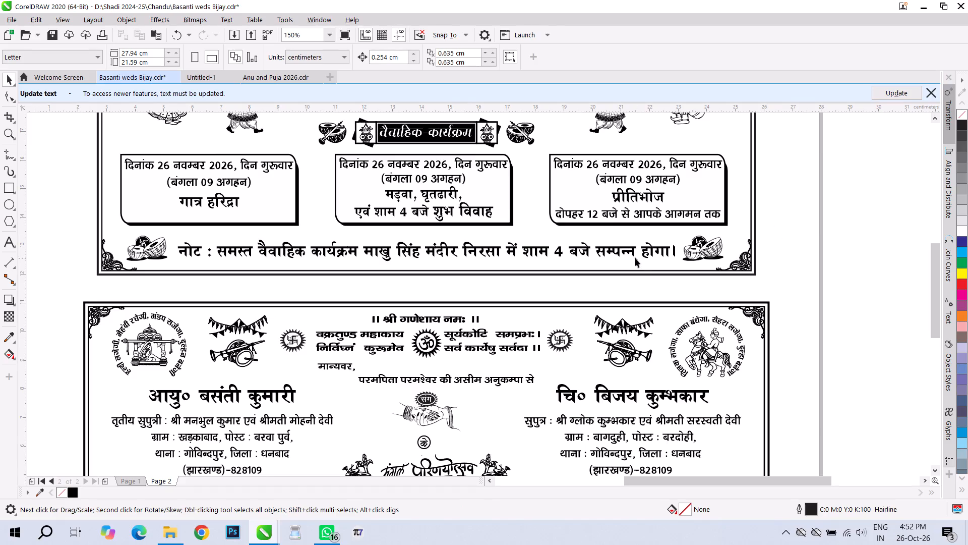
Replace the name after श्री under the आकांक्षी label with the full name heading the दर्शनाभिलाषी list.
scroll(487, 246, "down", 1)
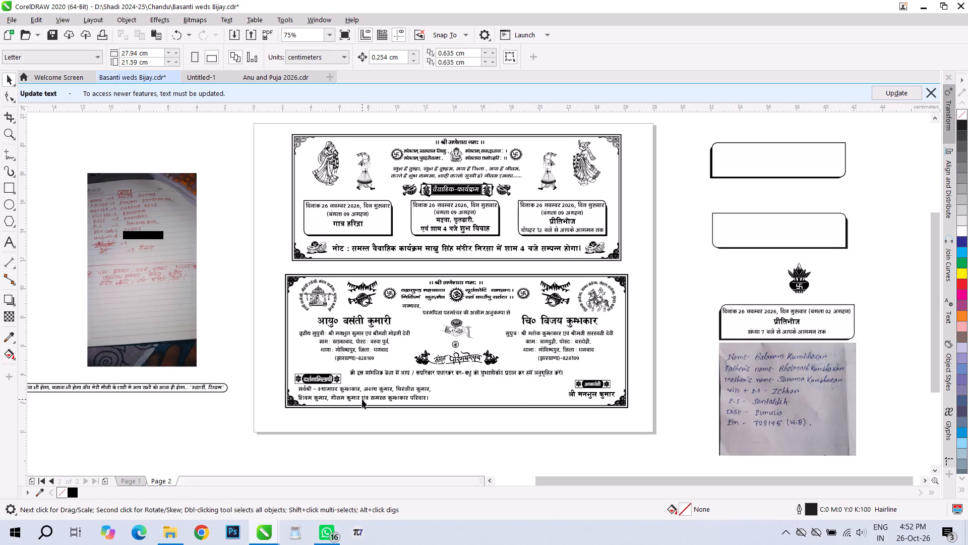
scroll(343, 399, "up", 1)
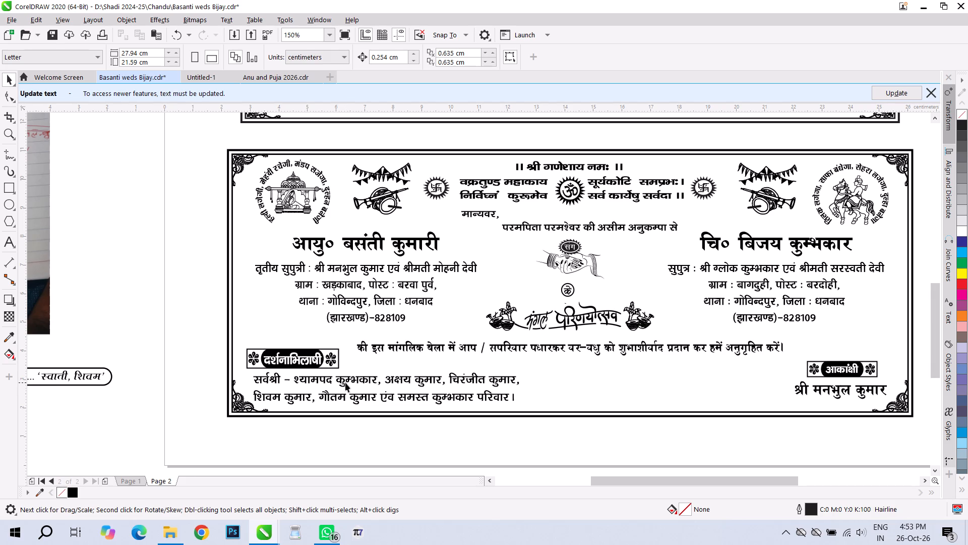
double_click(345, 383)
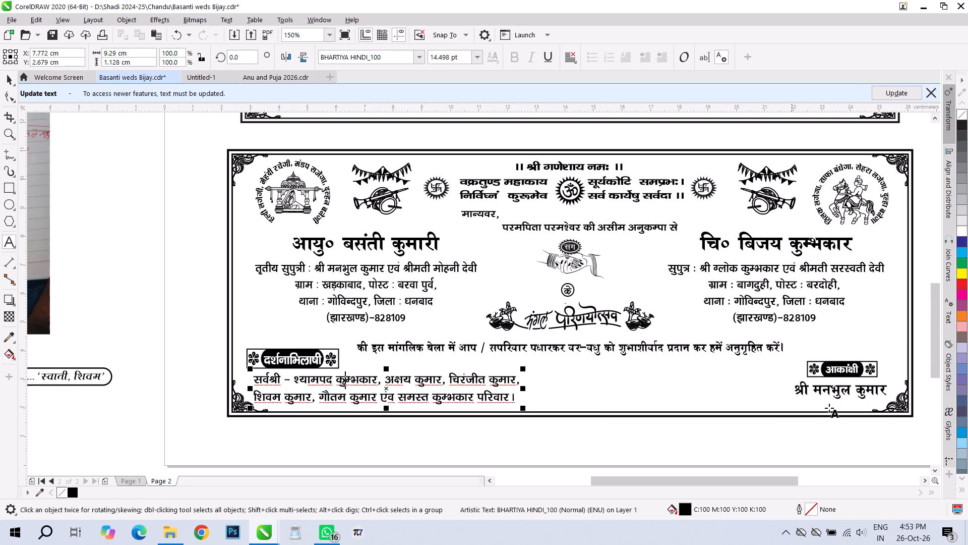
scroll(901, 402, "up", 1)
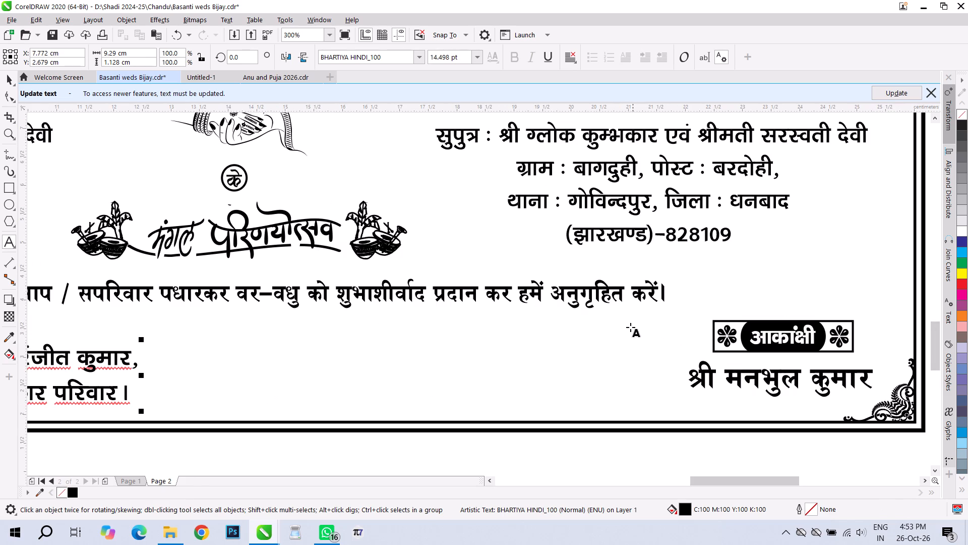
scroll(589, 318, "down", 1, "shift")
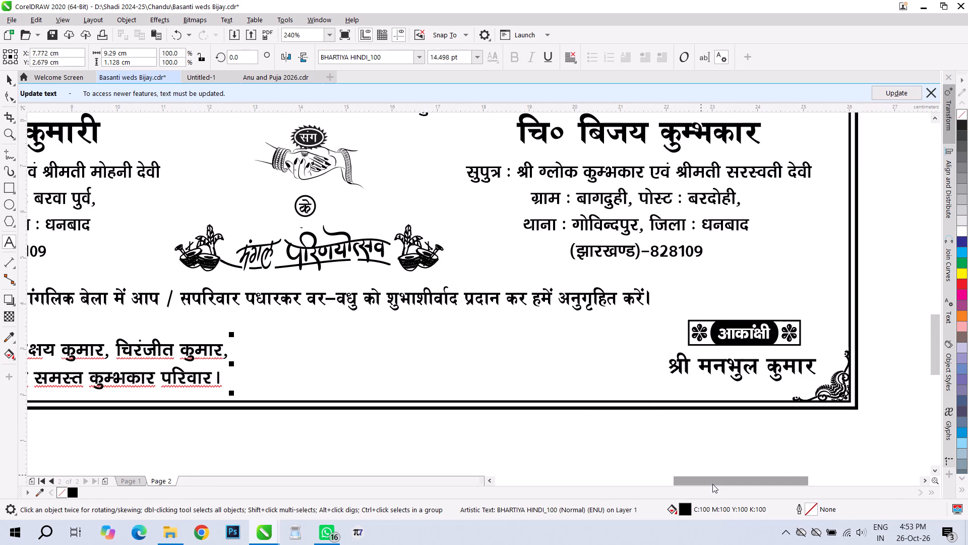
left_click_drag(712, 484, 700, 484)
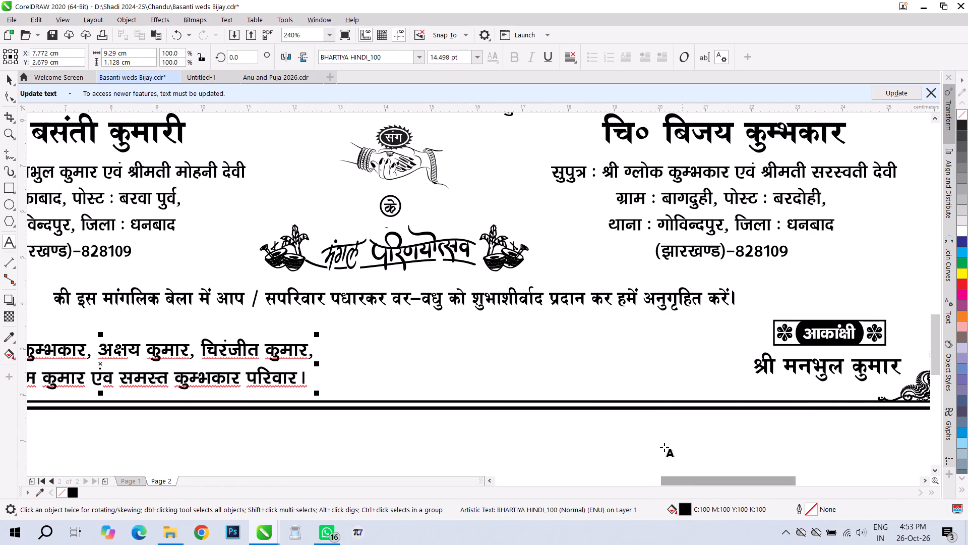
scroll(615, 420, "down", 1)
left_click_drag(702, 395, 733, 398)
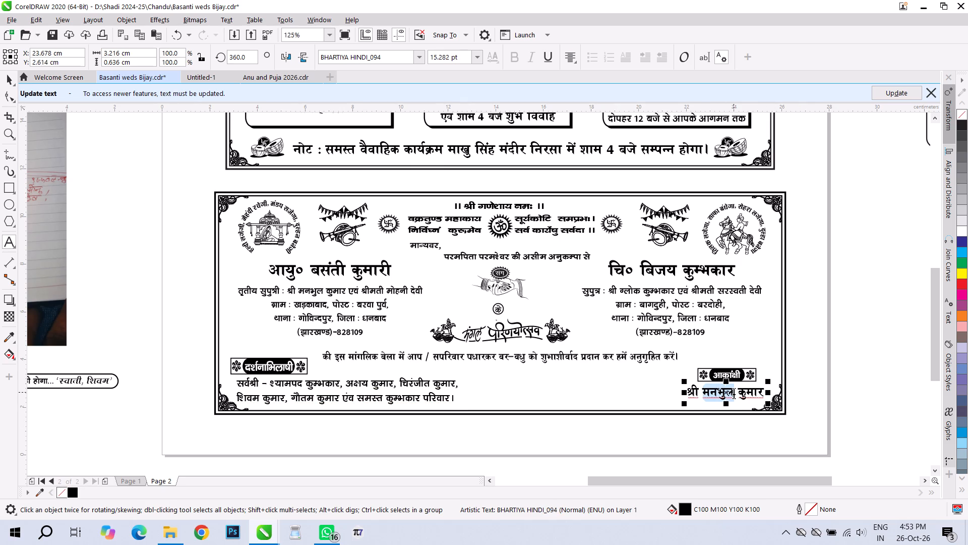
key("apostrophe")
key("ctrl+z")
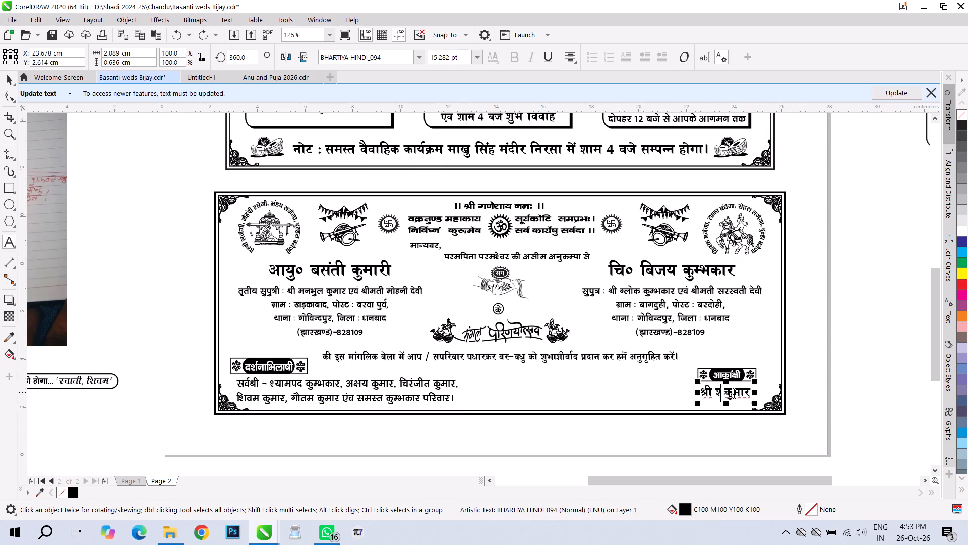
key("semicolon")
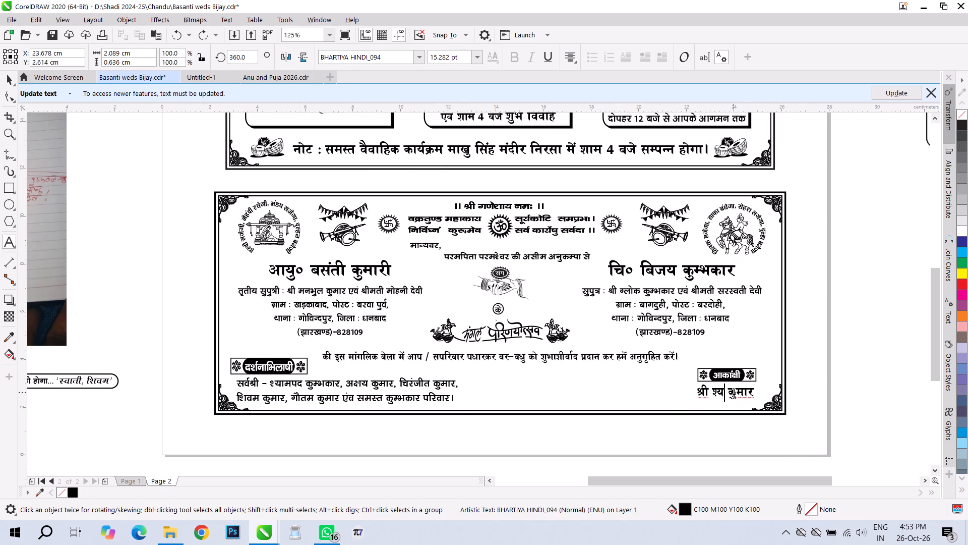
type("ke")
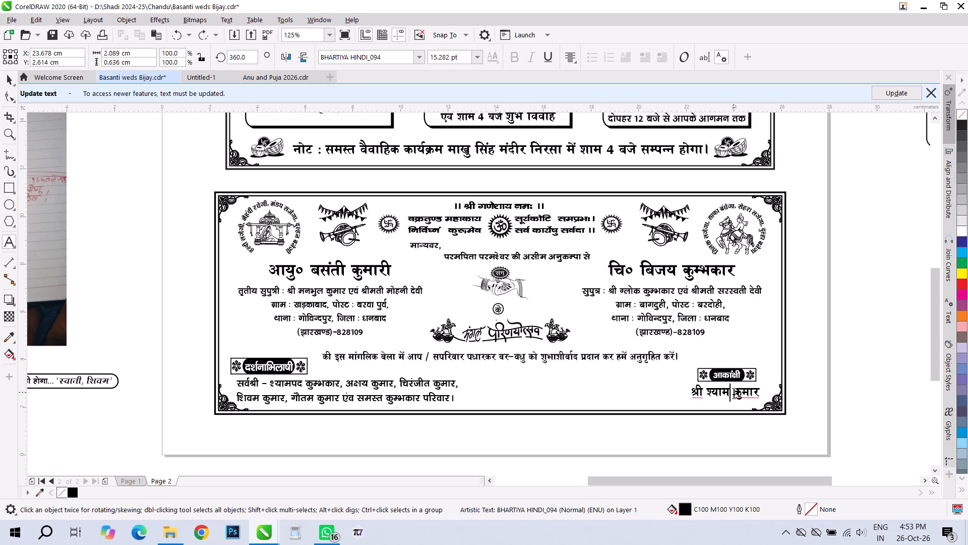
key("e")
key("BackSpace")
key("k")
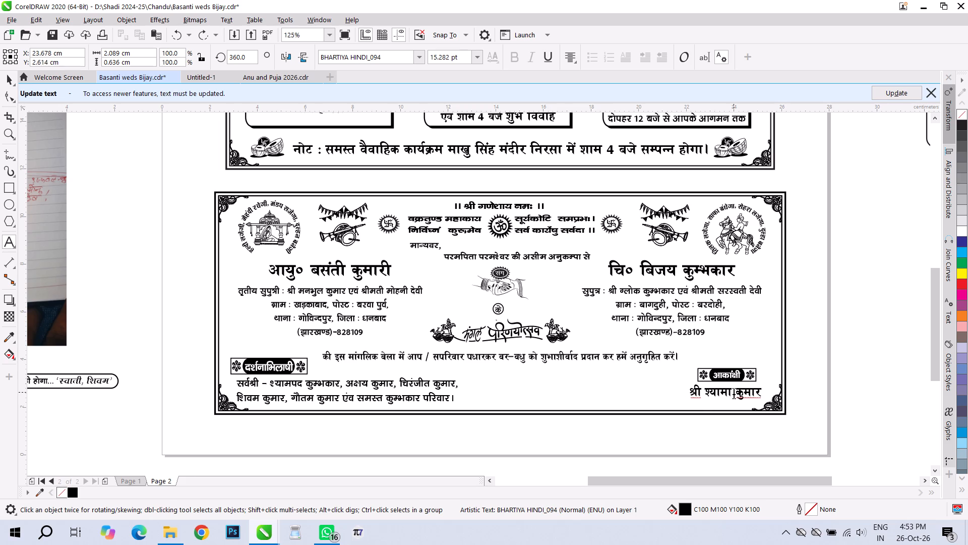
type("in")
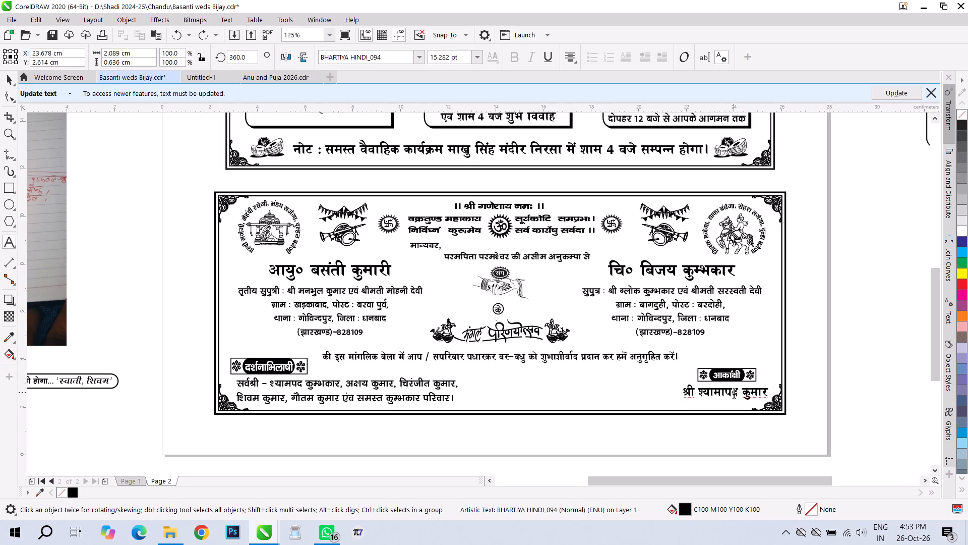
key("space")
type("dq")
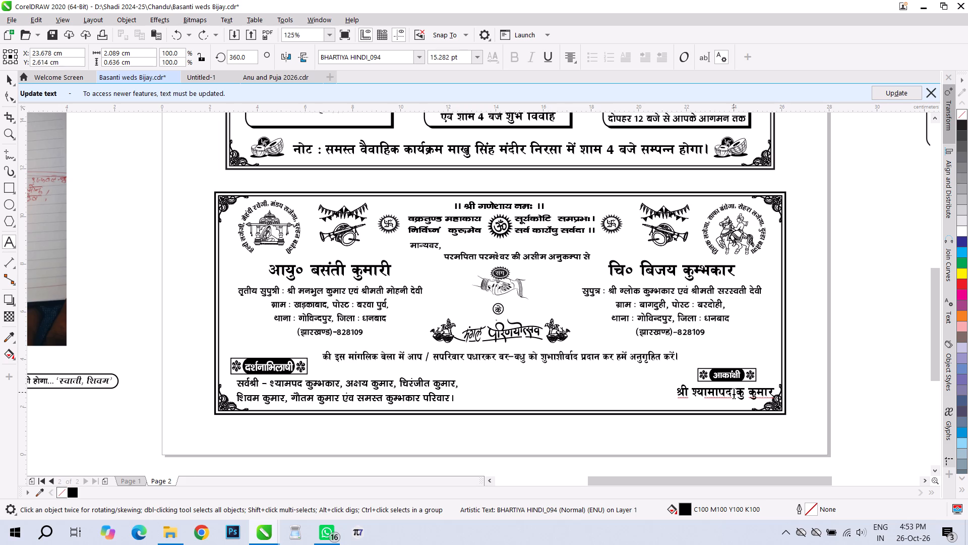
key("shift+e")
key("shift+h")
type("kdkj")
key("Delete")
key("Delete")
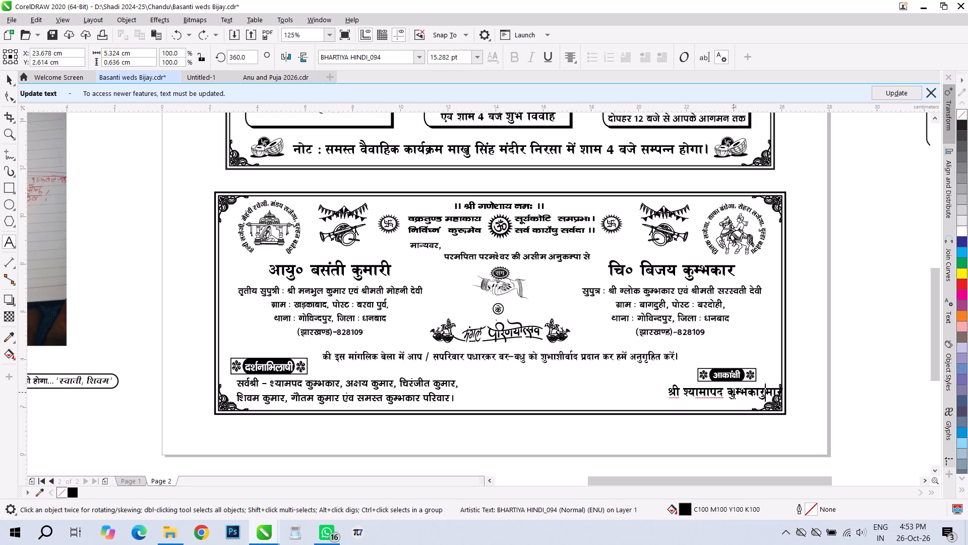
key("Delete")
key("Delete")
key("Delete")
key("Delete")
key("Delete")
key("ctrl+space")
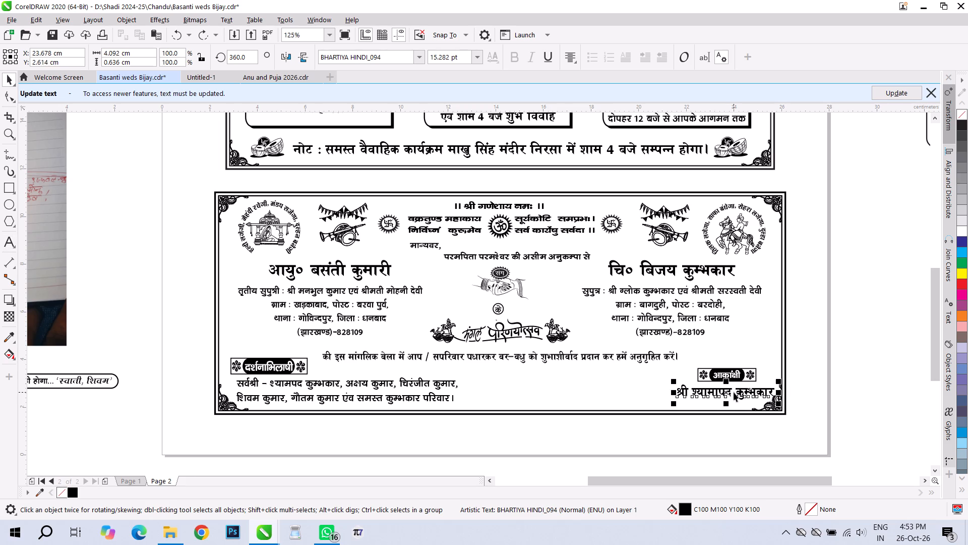
Delete the first name after सर्वश्री from the दर्शनाभिलाषी list.
double_click(347, 386)
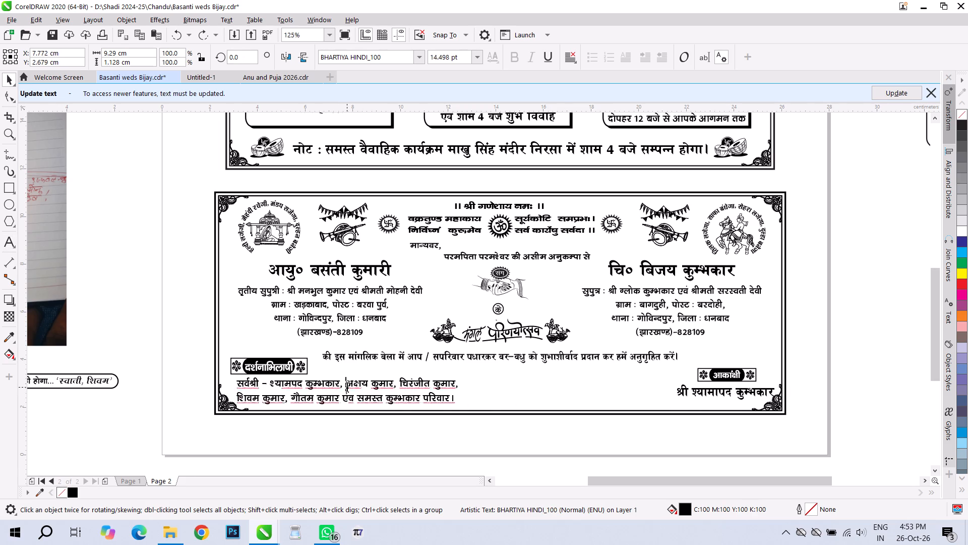
left_click_drag(266, 383, 313, 381)
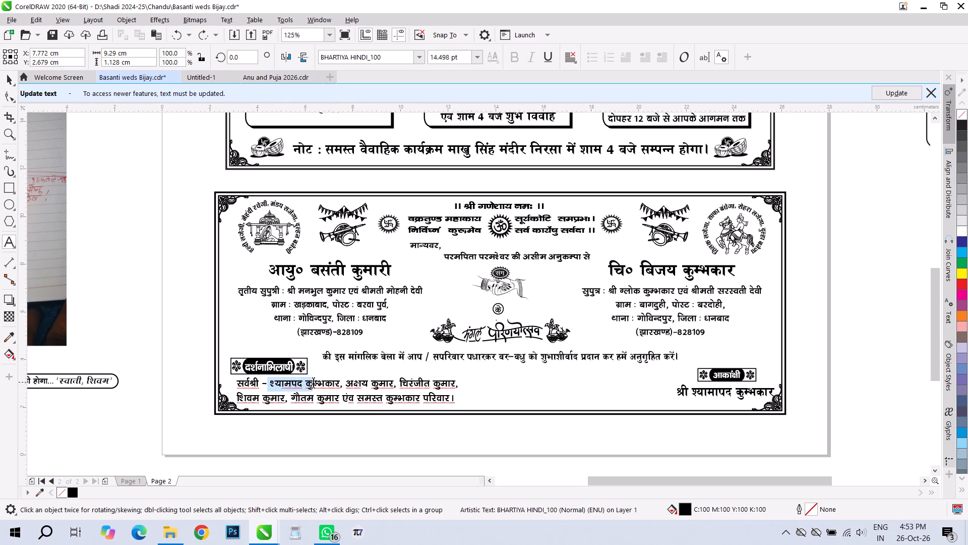
left_click_drag(313, 381, 348, 386)
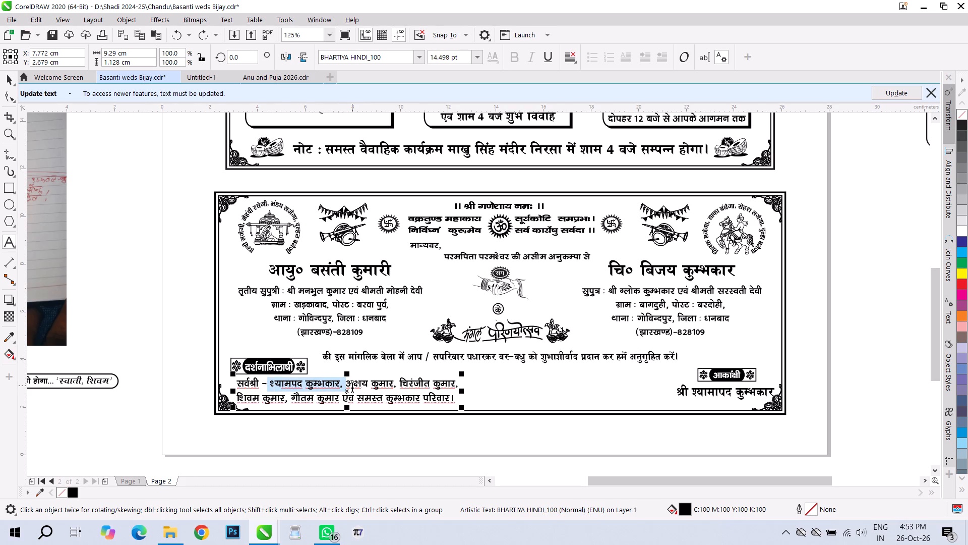
key("BackSpace")
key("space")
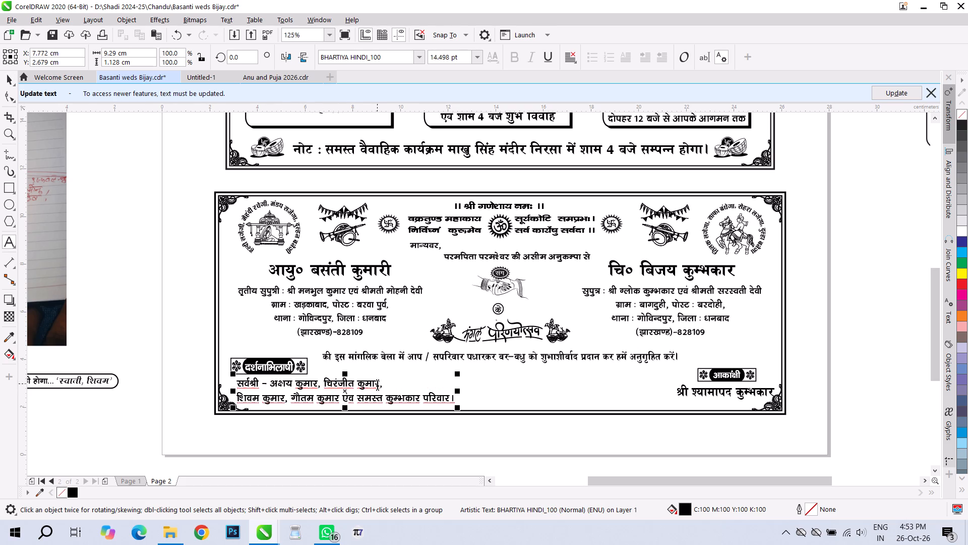
Rearrange the दर्शनाभिलाषी list's line break so three names fill the first line and the fourth starts the second.
left_click(380, 384)
left_click(383, 386)
key("Delete")
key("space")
key("Right")
key("Right")
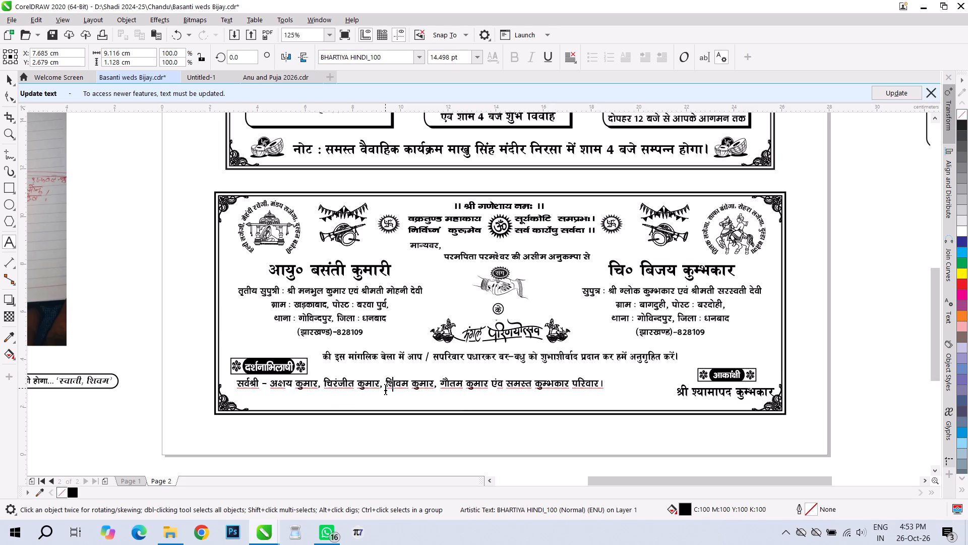
key("Right")
key("Right")
key("Right")
key("Right")
key("Right")
key("Right")
key("Right")
key("Right")
key("Right")
key("Right")
key("Right")
key("Return")
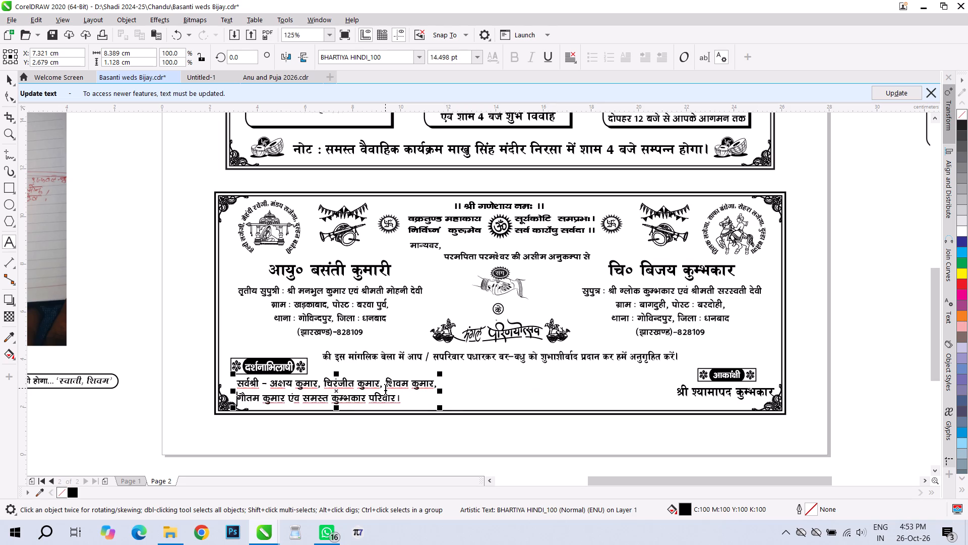
key("ctrl+space")
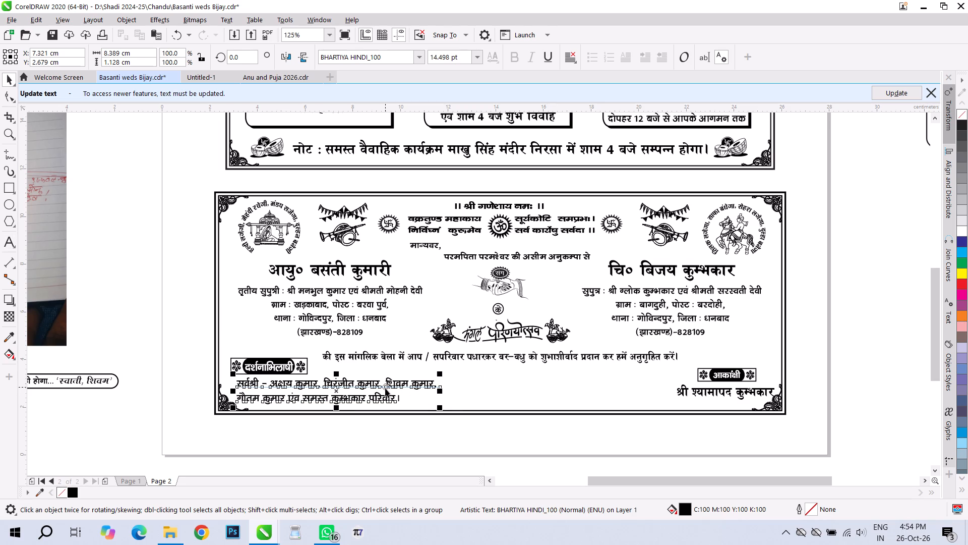
left_click(834, 355)
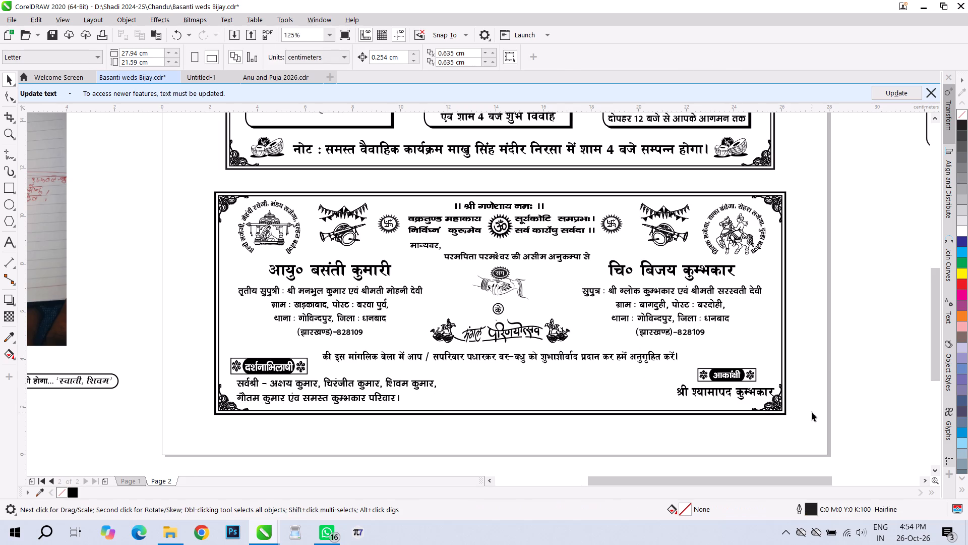
left_click_drag(812, 412, 660, 364)
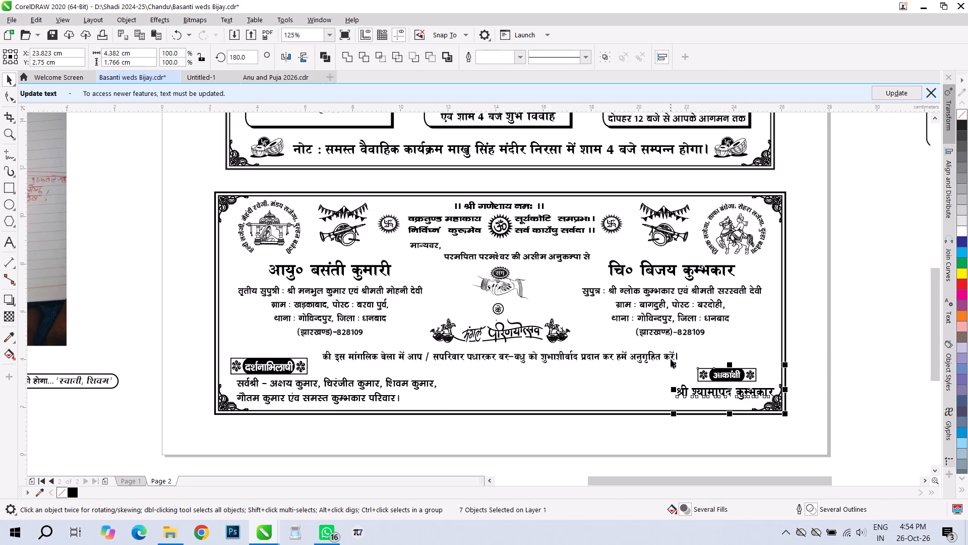
left_click_drag(800, 402, 724, 388)
left_click_drag(724, 388, 656, 359)
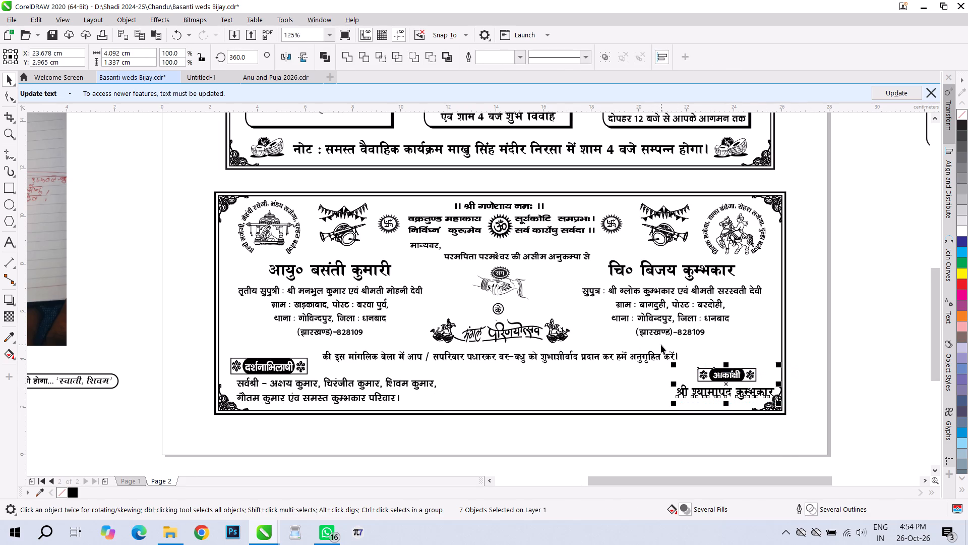
key("Left")
key("Left")
key("Left")
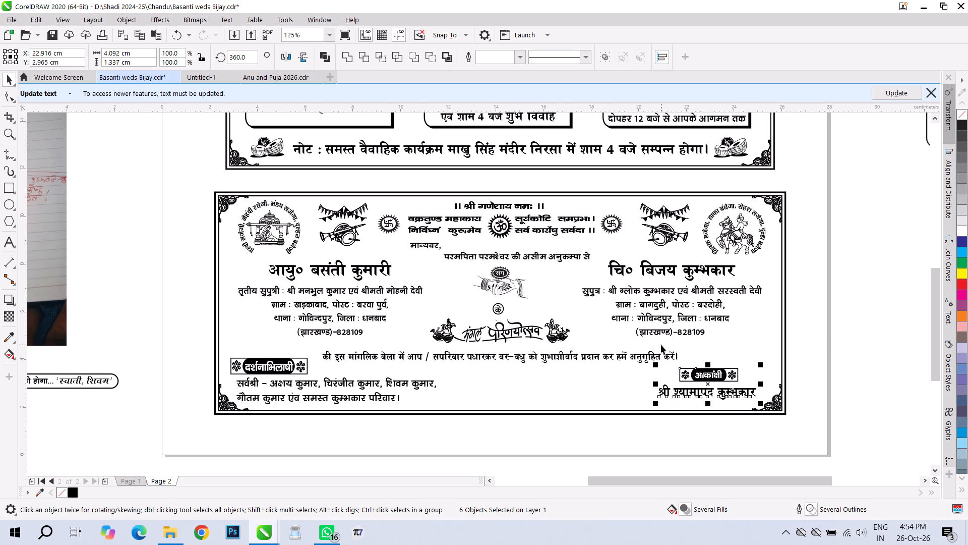